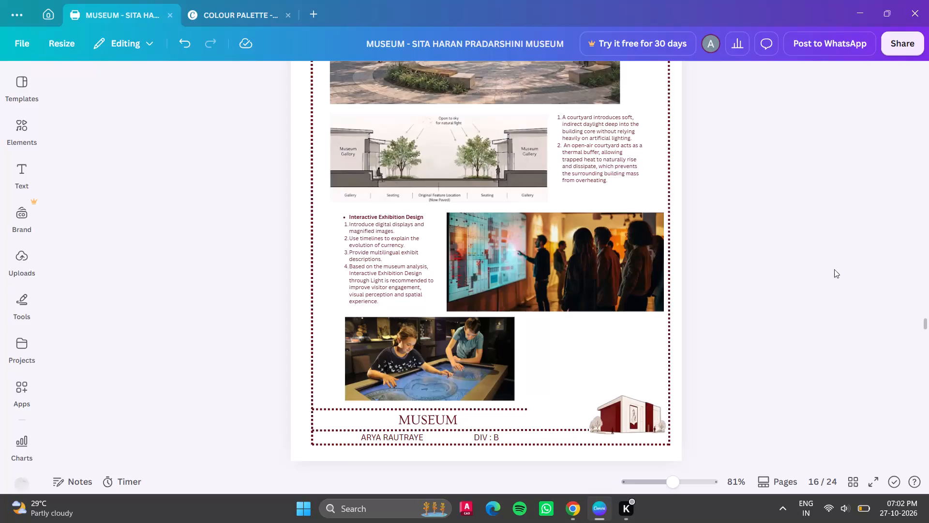
Move the two overlapping gallery bench photos on page 18 apart, clear of the entrance plaza image behind them.
scroll(666, 167, down, 6)
scroll(558, 171, down, 4)
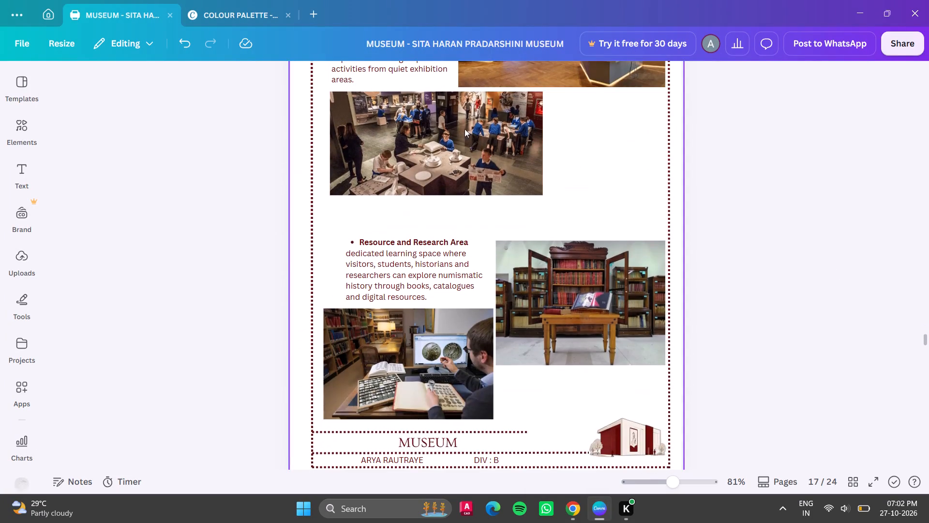
scroll(452, 121, up, 3)
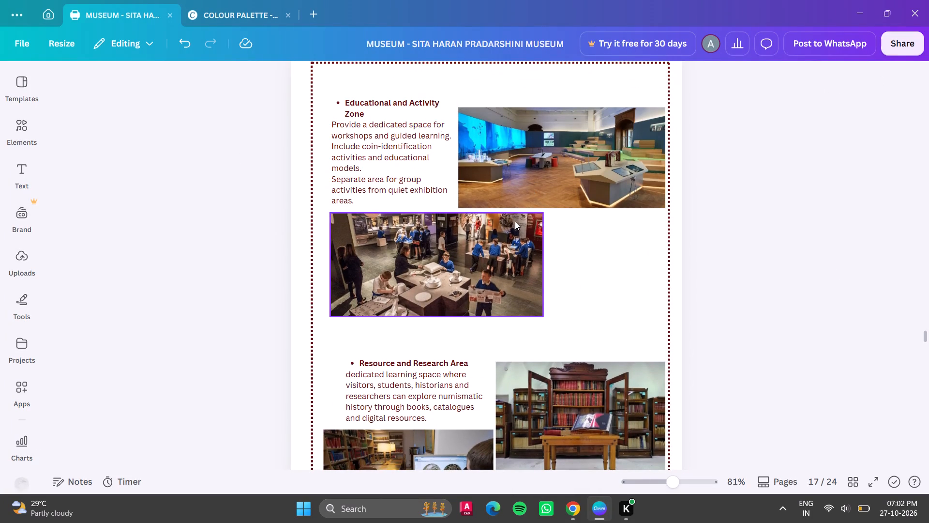
scroll(514, 221, down, 16)
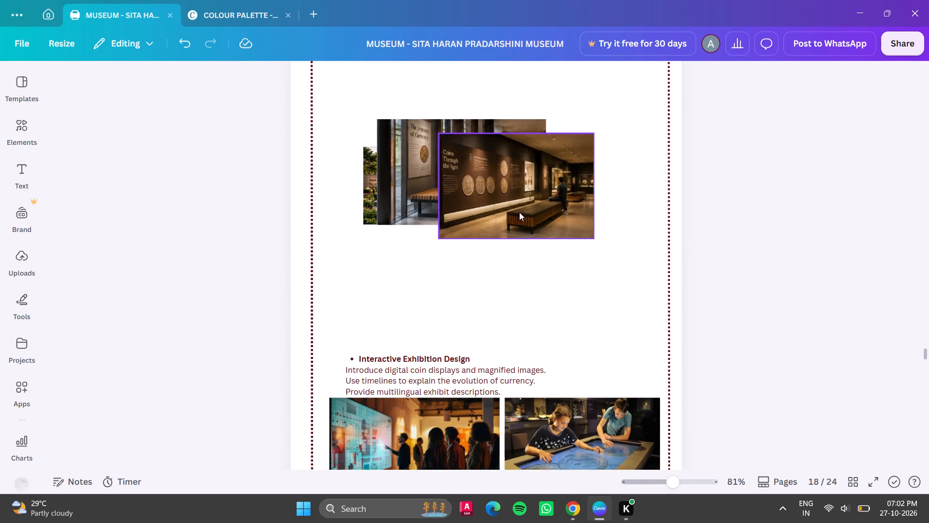
drag(570, 268, 383, 99)
scroll(496, 167, up, 4)
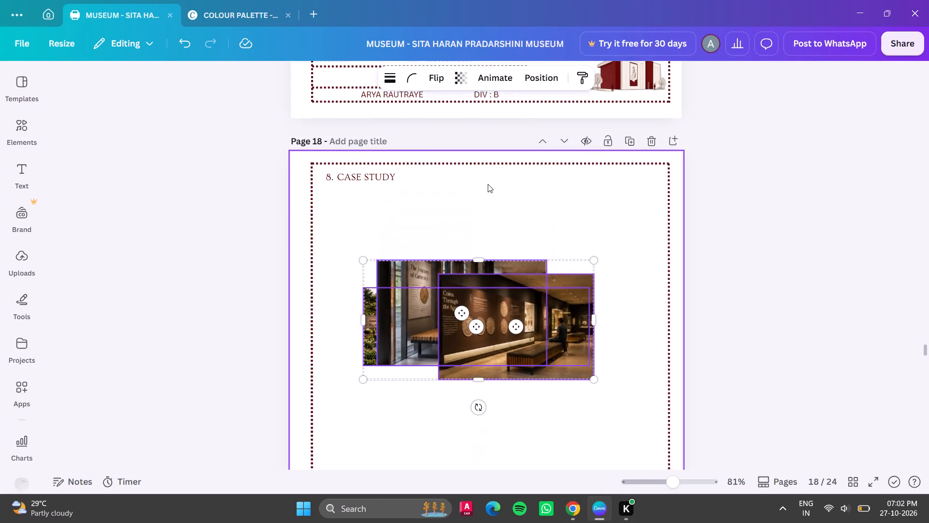
click(535, 192)
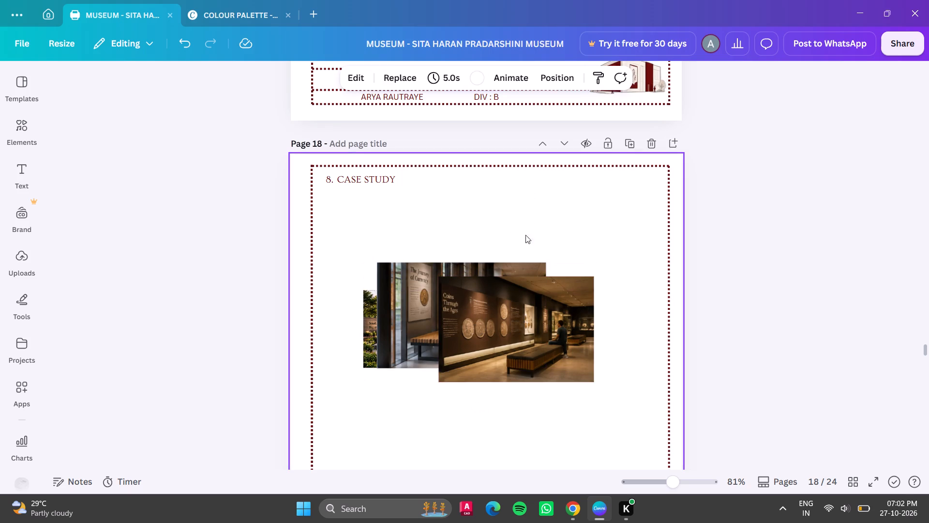
drag(512, 312, 539, 397)
drag(497, 281, 452, 181)
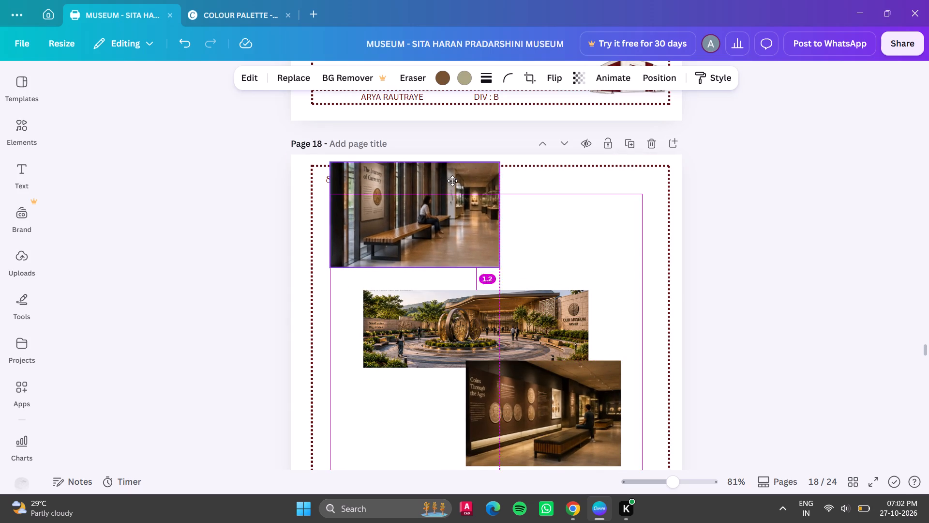
drag(452, 181, 453, 185)
Delete the Coin Museum entrance plaza image from page 18.
click(526, 316)
key(Delete)
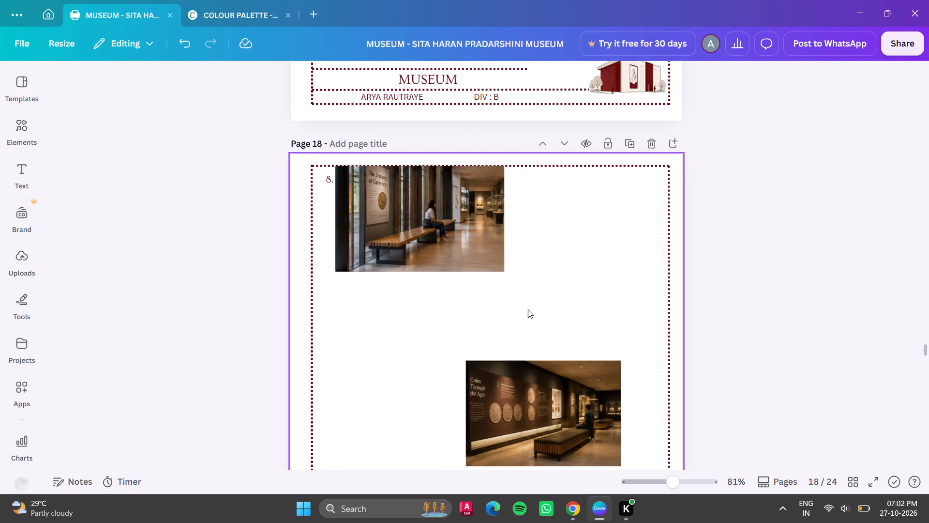
Delete the Interactive Exhibition Design text and its two photos from the lower part of page 18.
scroll(560, 297, down, 7)
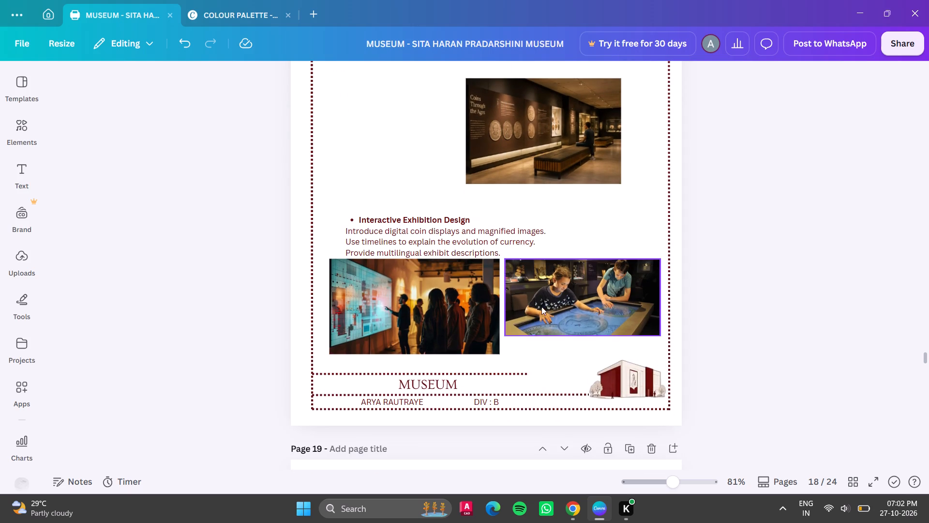
drag(537, 354, 390, 225)
key(Delete)
Review the design recommendation content and layout across pages 15 to 18.
scroll(456, 237, up, 2)
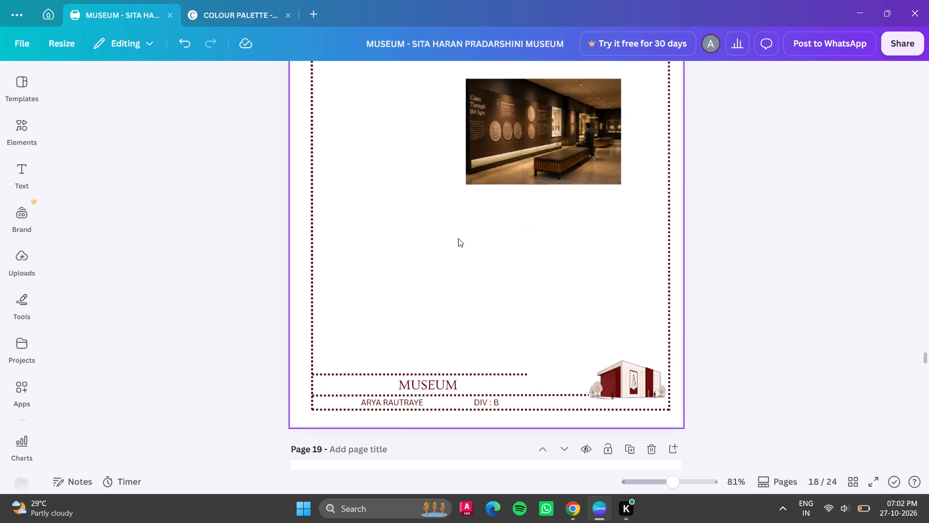
scroll(458, 238, up, 16)
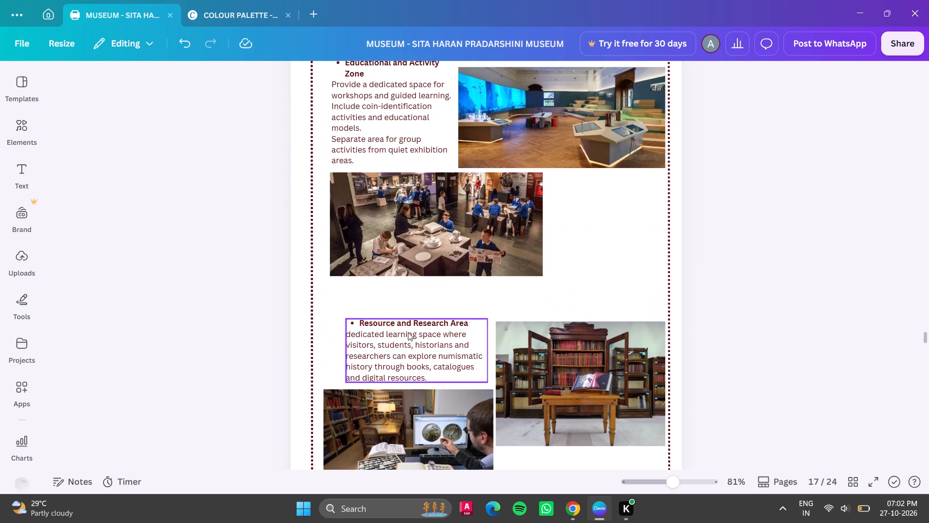
scroll(408, 331, up, 7)
key(Delete)
scroll(488, 288, up, 19)
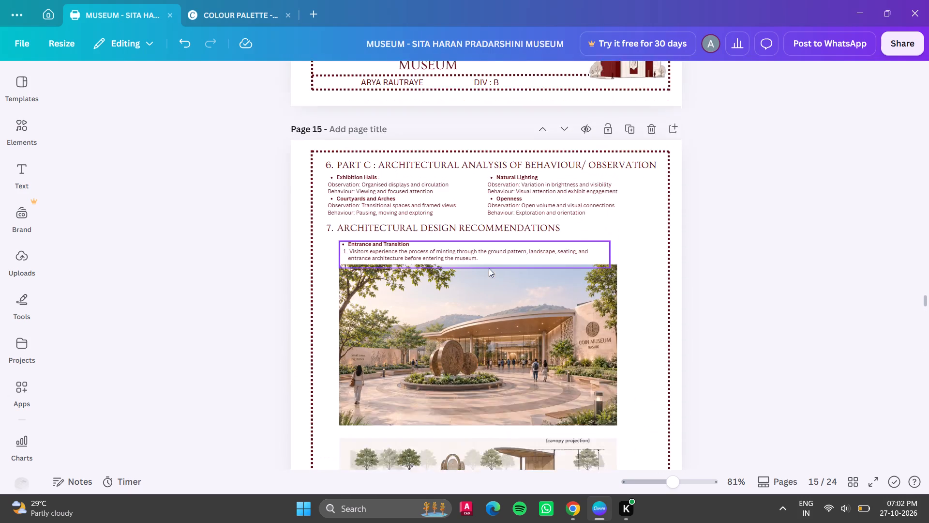
scroll(489, 268, down, 15)
scroll(489, 265, down, 8)
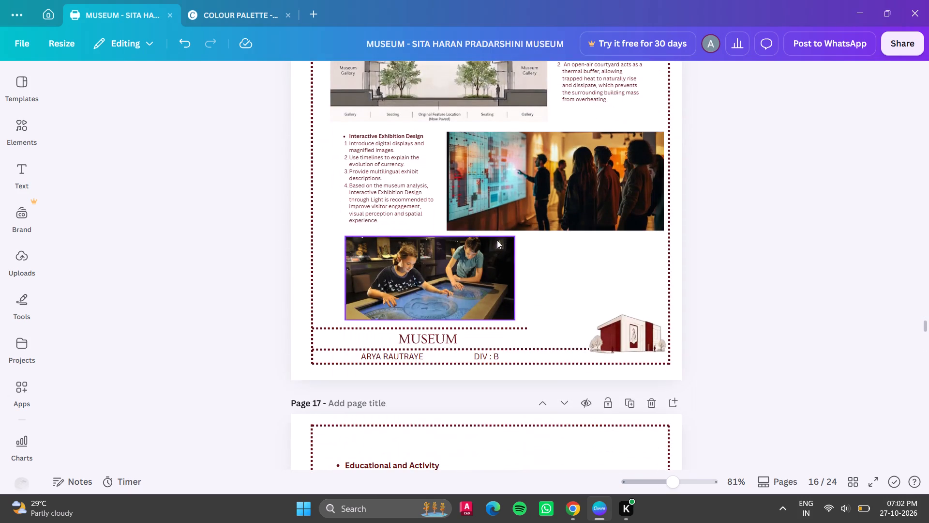
scroll(539, 190, down, 5)
scroll(528, 194, up, 1)
scroll(526, 196, down, 8)
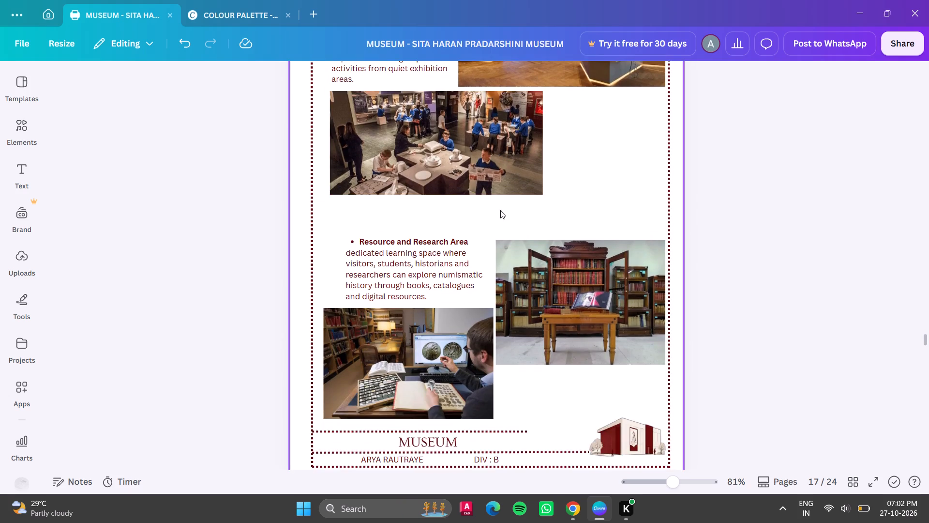
scroll(500, 213, down, 10)
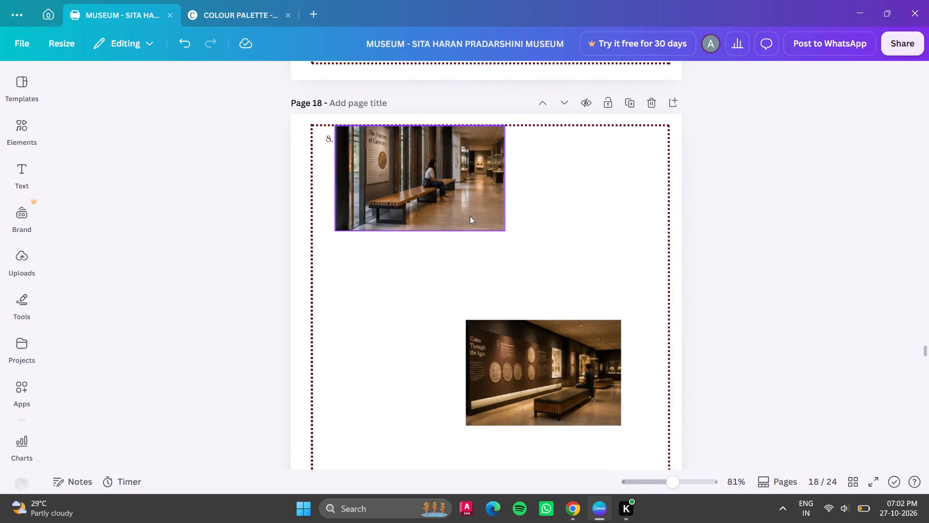
Move the gallery photo with the seated visitor down, below the Case Study heading on page 18.
drag(433, 181, 439, 262)
Format the three statements under Educational and Activity Zone on page 17 as a numbered list.
scroll(450, 261, down, 7)
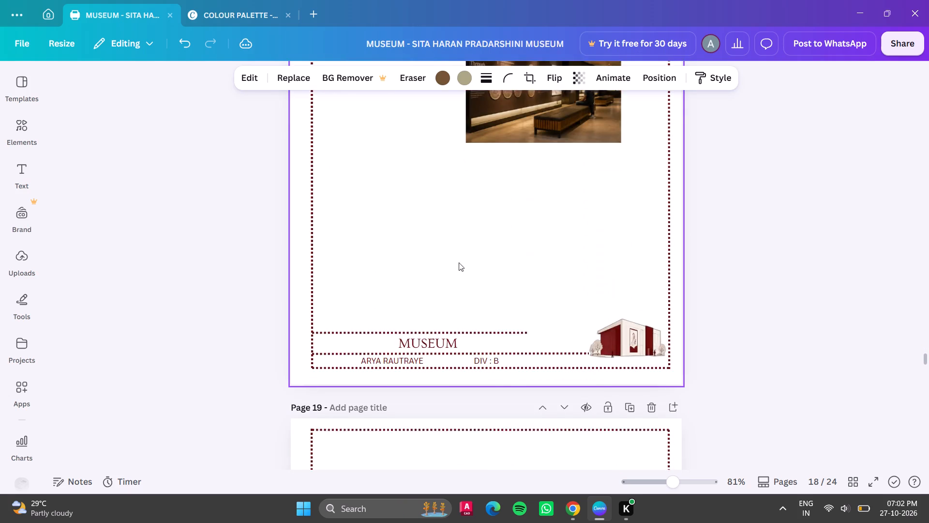
scroll(467, 259, up, 7)
scroll(519, 326, up, 14)
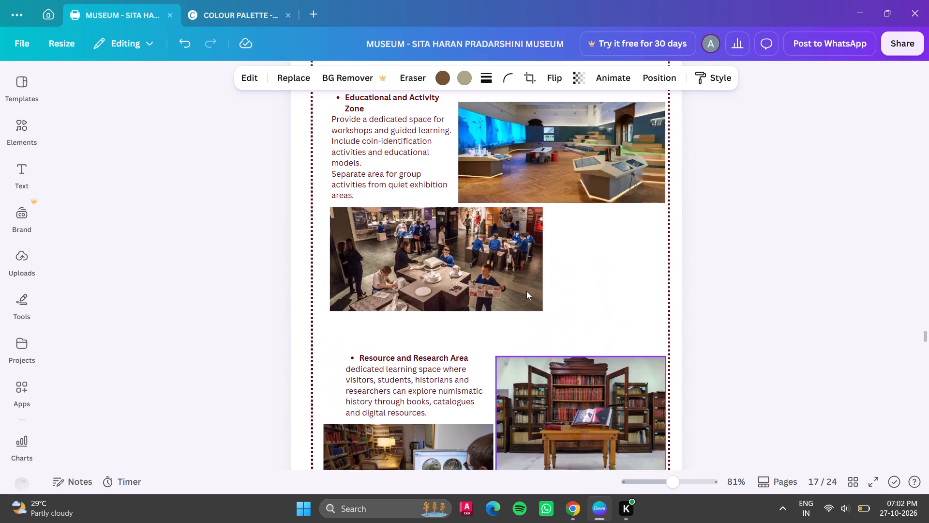
scroll(526, 289, down, 3)
scroll(494, 221, up, 2)
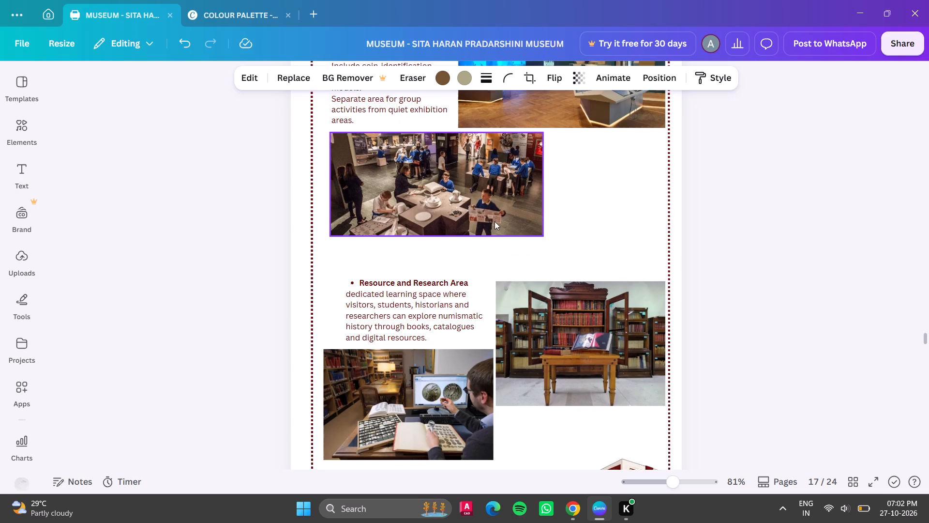
scroll(494, 221, up, 2)
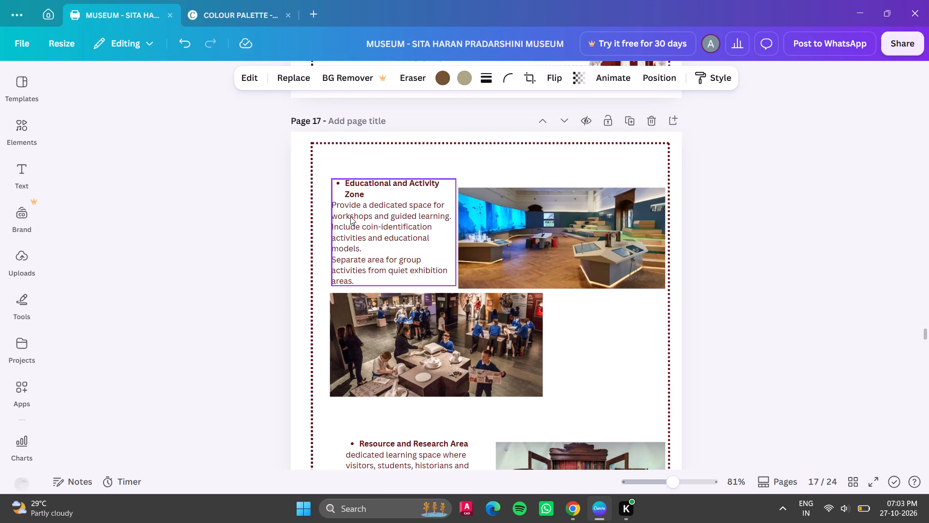
click(334, 203)
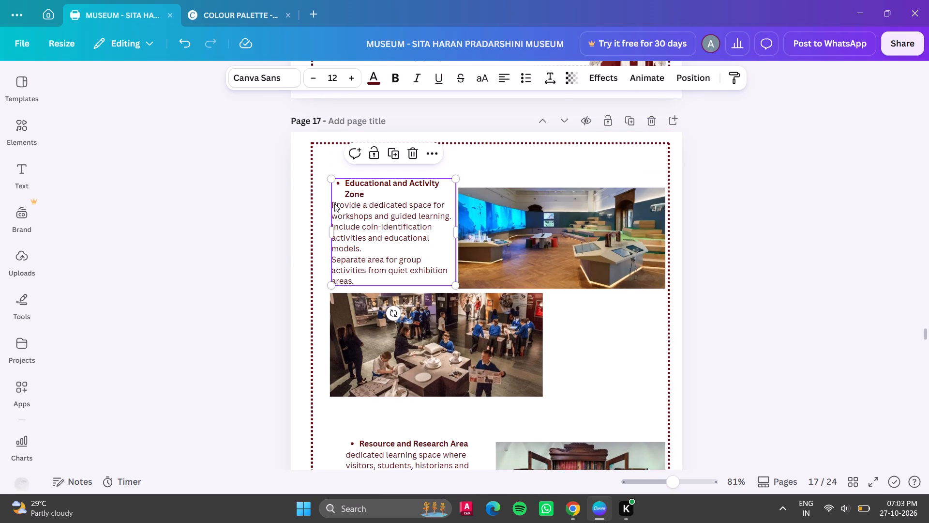
click(334, 203)
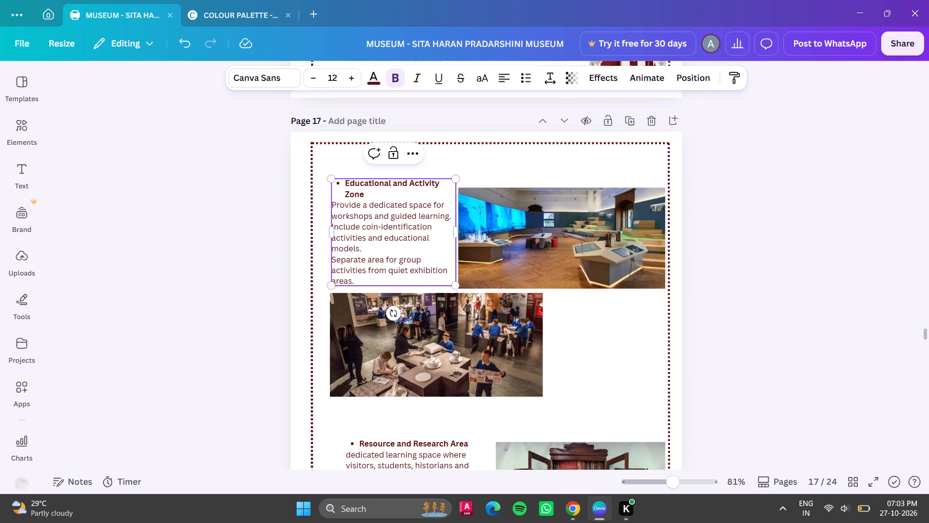
click(333, 206)
click(522, 76)
click(522, 76)
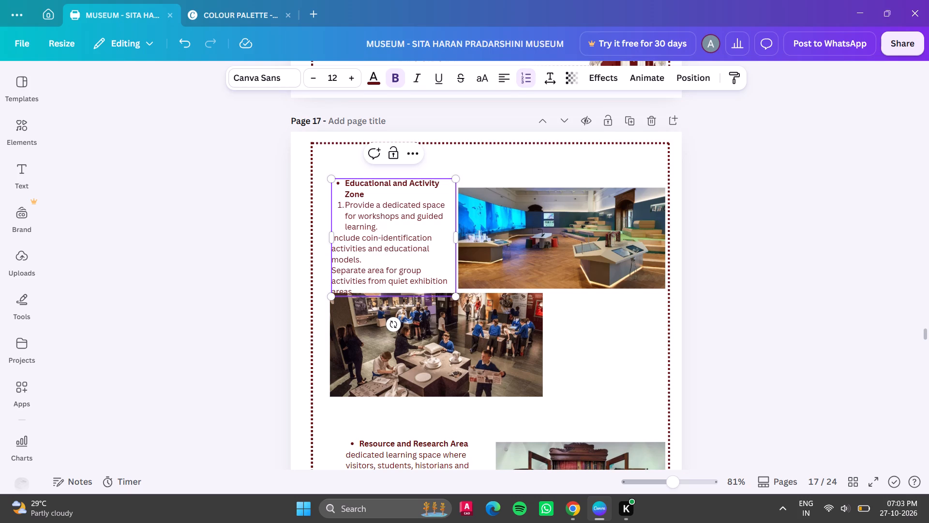
drag(344, 205, 446, 293)
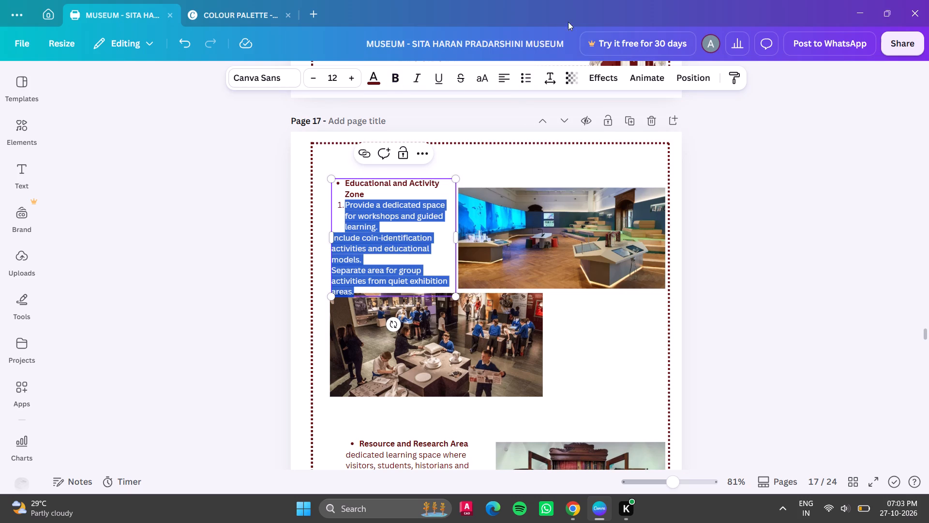
click(520, 82)
click(521, 83)
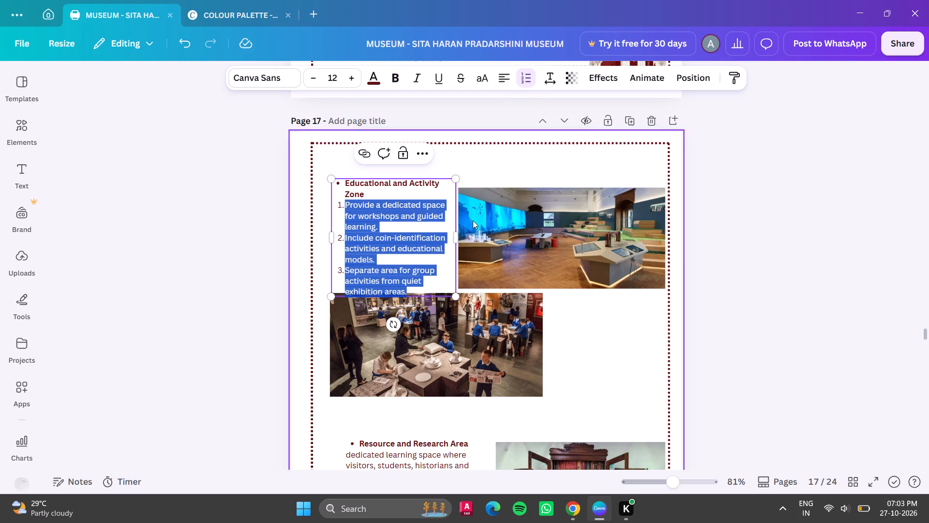
click(612, 351)
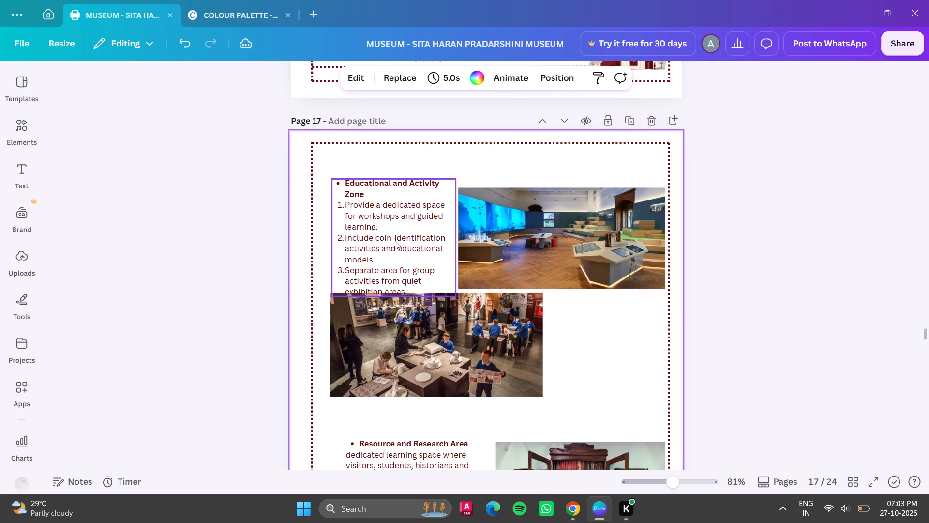
Remove "coin-" from the second Educational and Activity Zone item so it begins "Include identification activities".
click(392, 238)
click(392, 238)
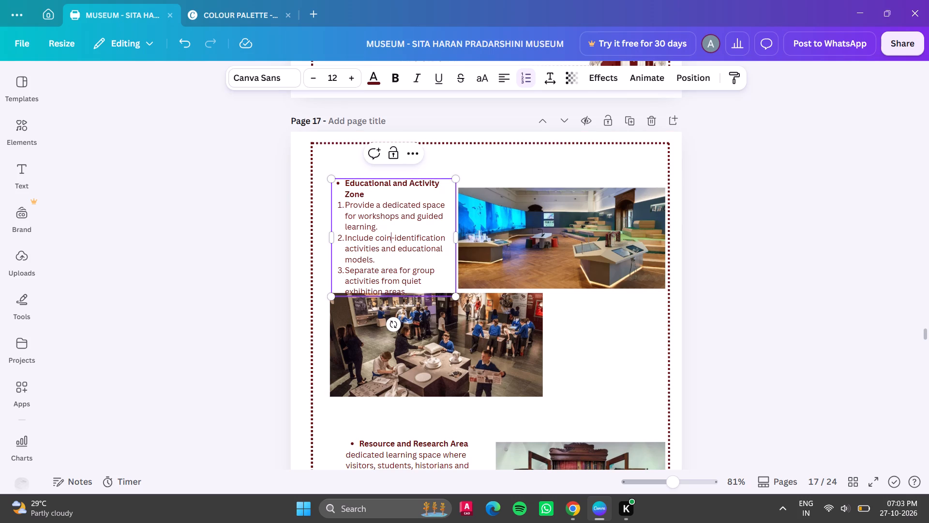
click(395, 240)
key(BackSpace)
key(BackSpace)
key(BackSpace)
key(BackSpace)
key(BackSpace)
key(BackSpace)
key(space)
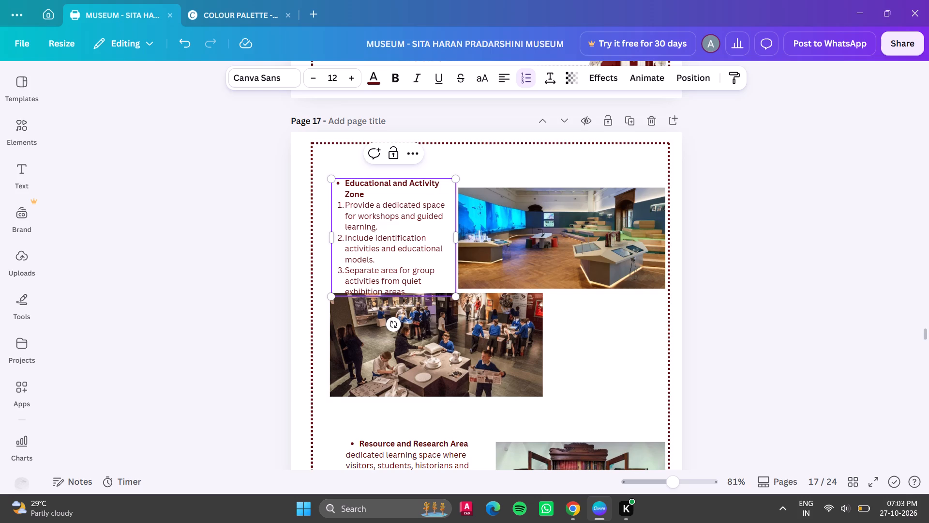
scroll(390, 253, down, 1)
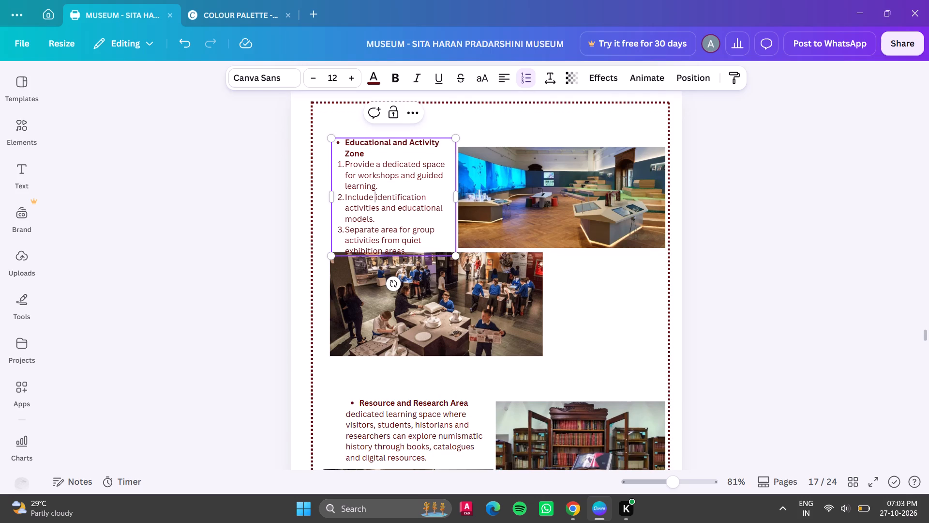
click(456, 200)
click(615, 326)
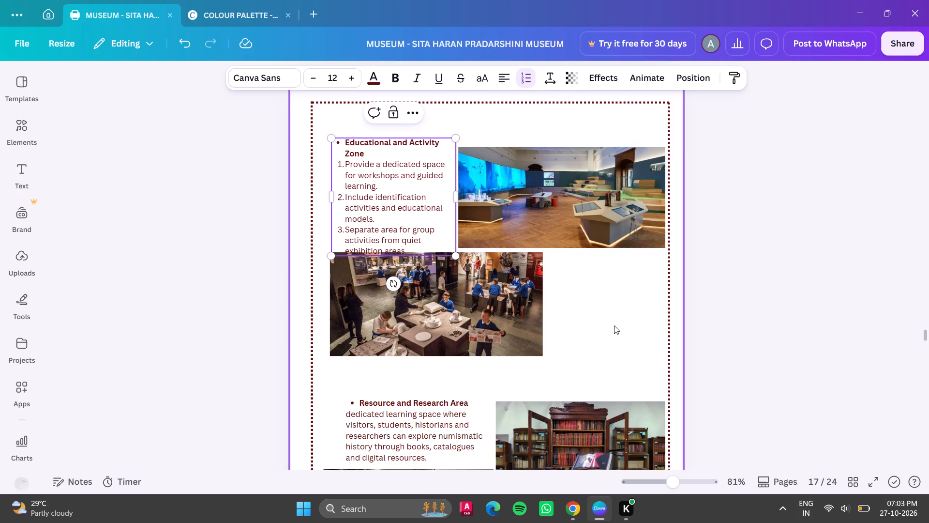
Format the paragraph under Resource and Research Area on page 17 as a numbered list item.
scroll(474, 272, down, 3)
click(348, 293)
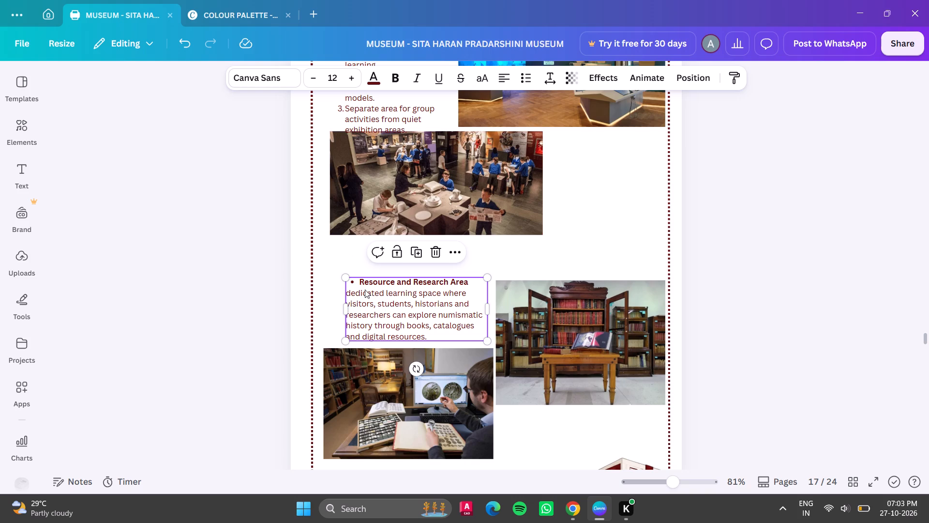
click(345, 293)
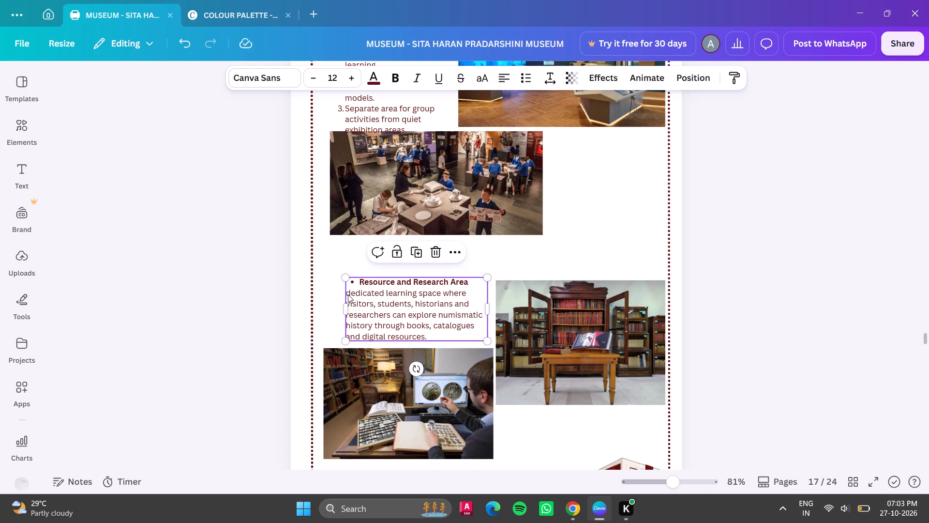
click(348, 294)
click(348, 294)
drag(348, 294, 390, 294)
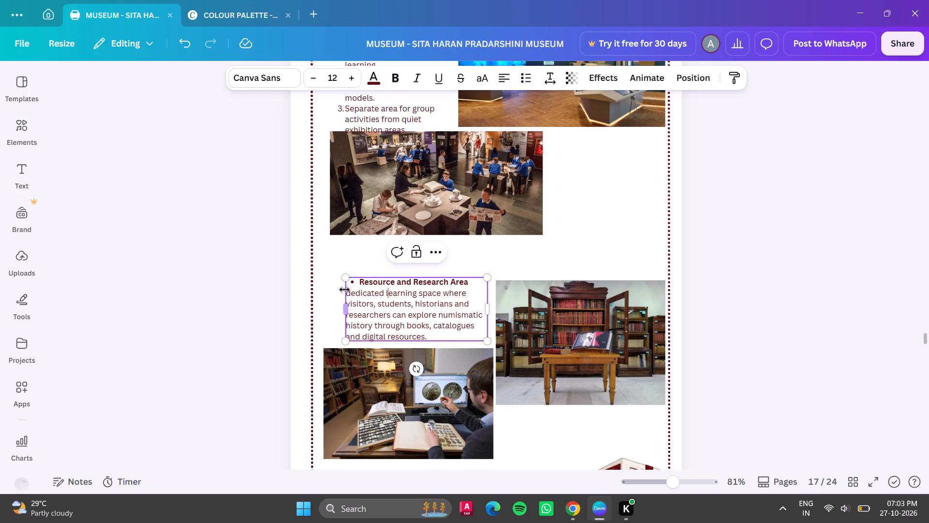
drag(347, 293, 468, 351)
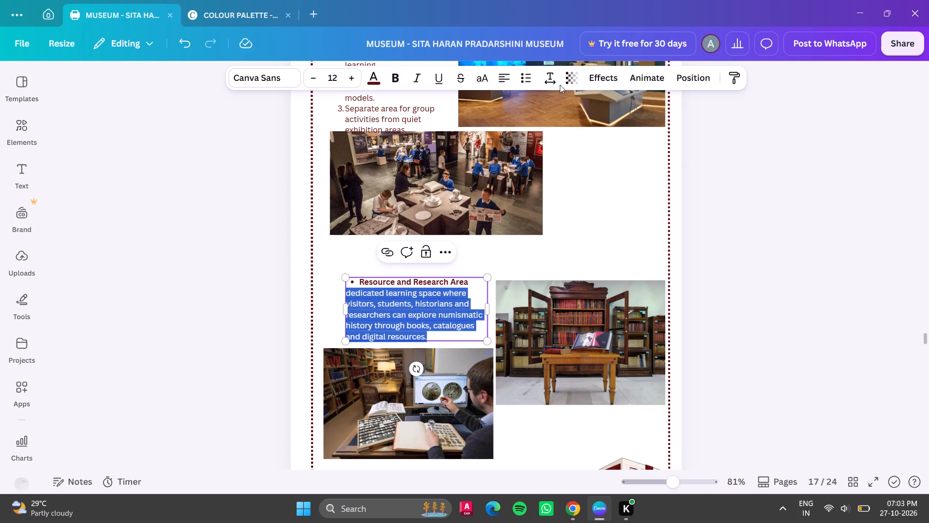
click(522, 74)
click(522, 75)
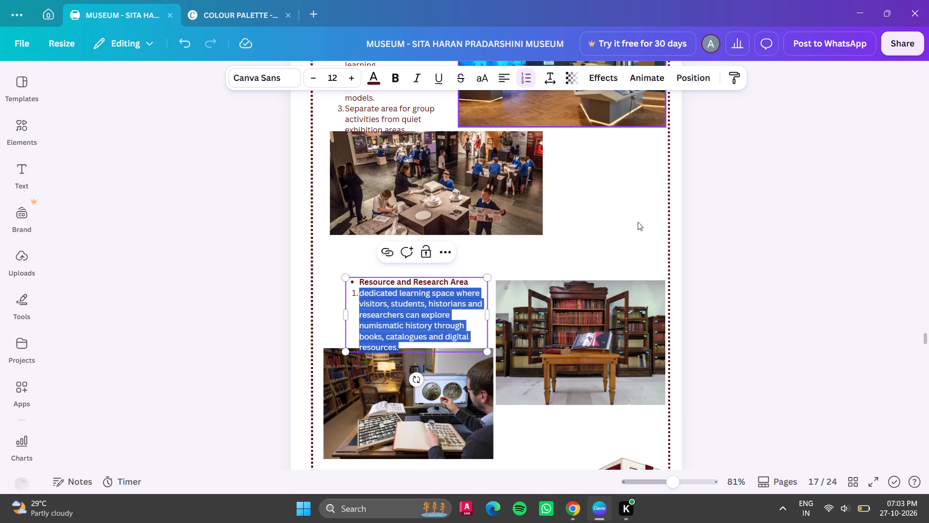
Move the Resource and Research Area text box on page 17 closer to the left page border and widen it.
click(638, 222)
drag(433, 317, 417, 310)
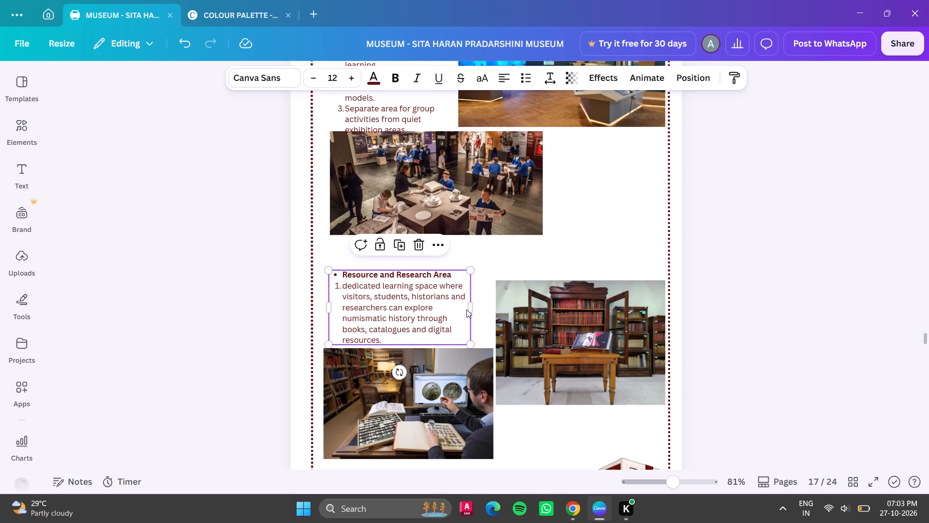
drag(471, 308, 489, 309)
Stack the two Educational and Activity Zone photos on page 17, with the schoolchildren photo directly below the room photo and matching its width.
scroll(556, 235, up, 2)
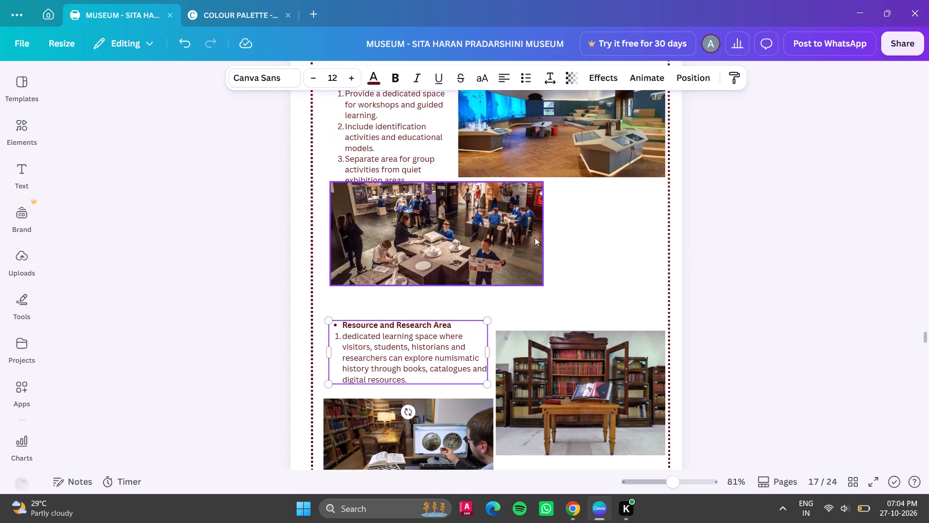
scroll(535, 237, up, 1)
drag(457, 295, 457, 304)
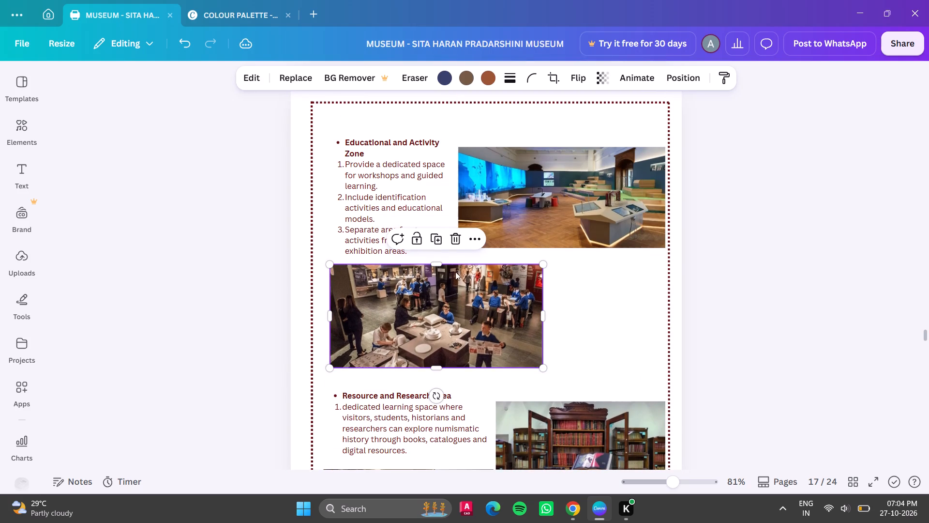
drag(590, 197, 581, 167)
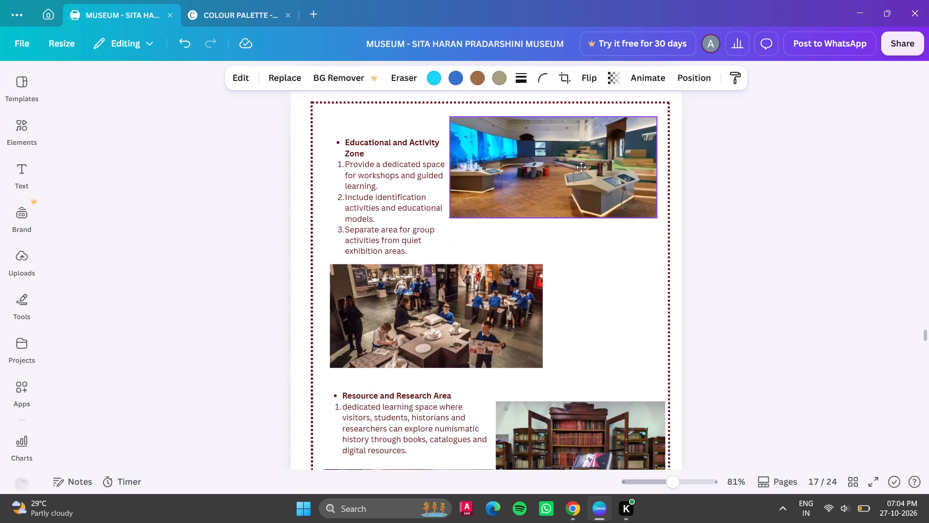
drag(581, 167, 586, 166)
drag(470, 310, 496, 310)
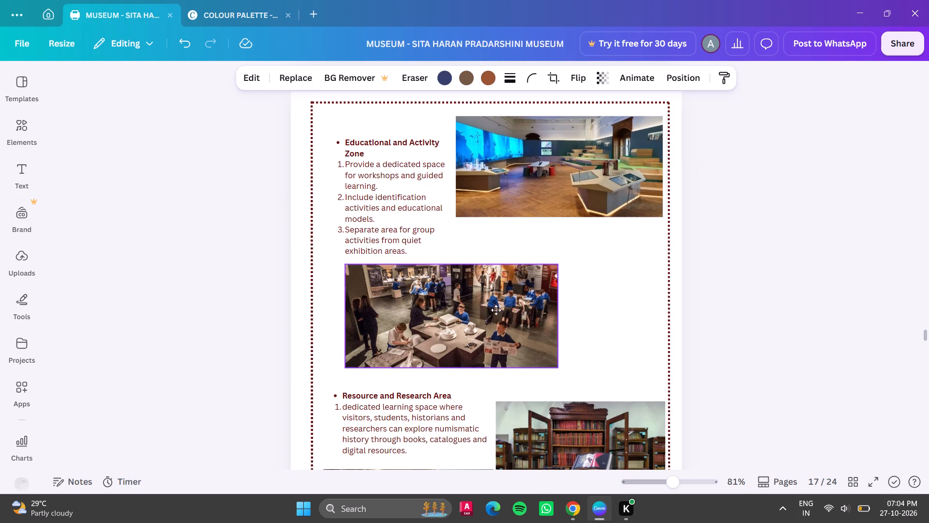
drag(496, 310, 589, 269)
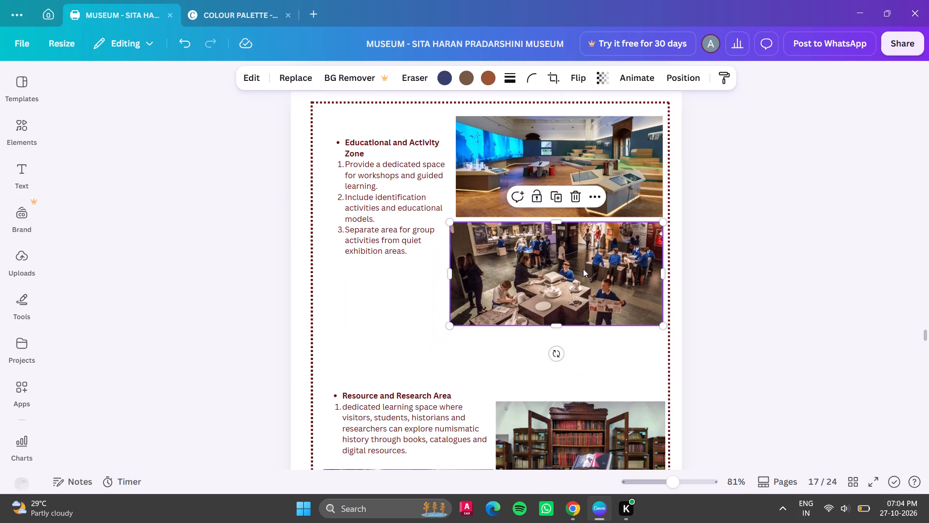
drag(449, 326, 454, 323)
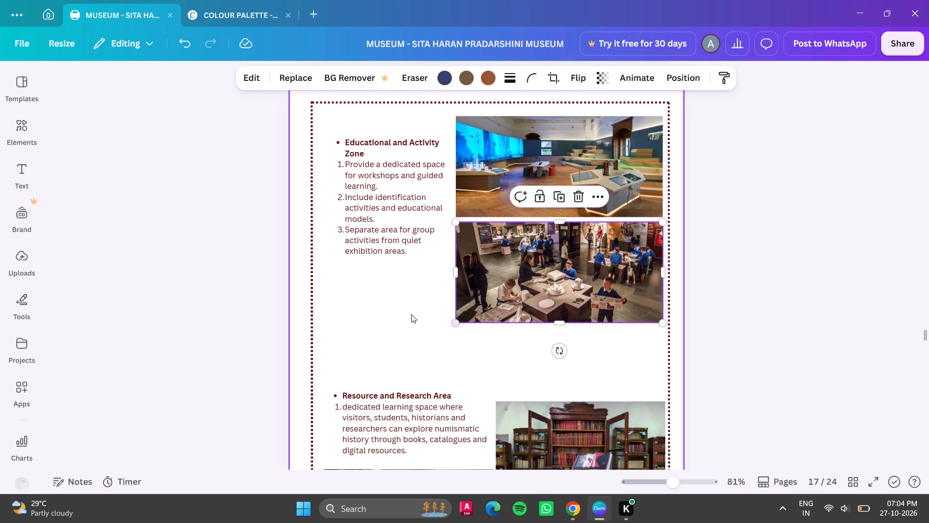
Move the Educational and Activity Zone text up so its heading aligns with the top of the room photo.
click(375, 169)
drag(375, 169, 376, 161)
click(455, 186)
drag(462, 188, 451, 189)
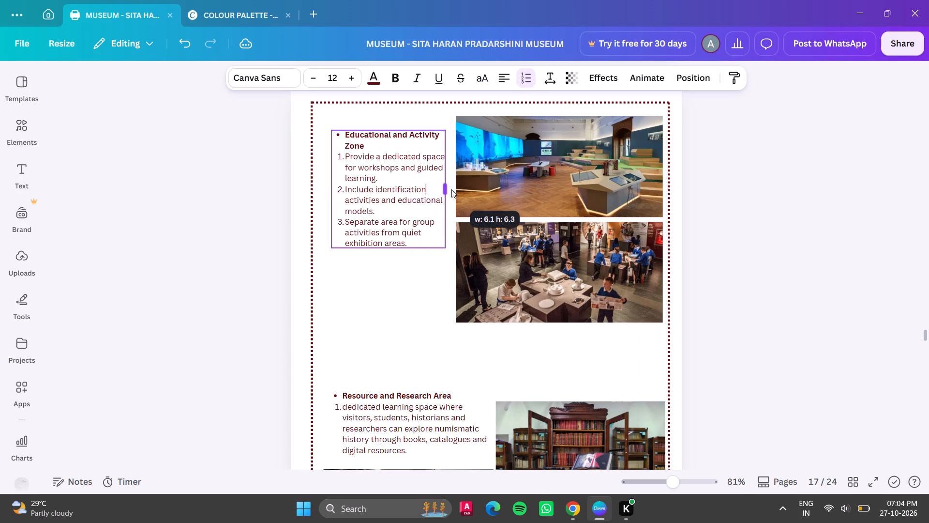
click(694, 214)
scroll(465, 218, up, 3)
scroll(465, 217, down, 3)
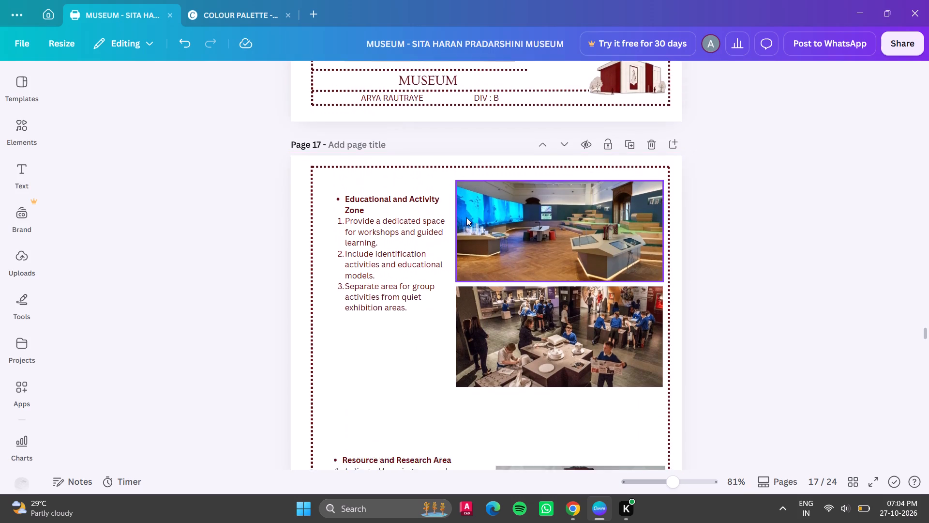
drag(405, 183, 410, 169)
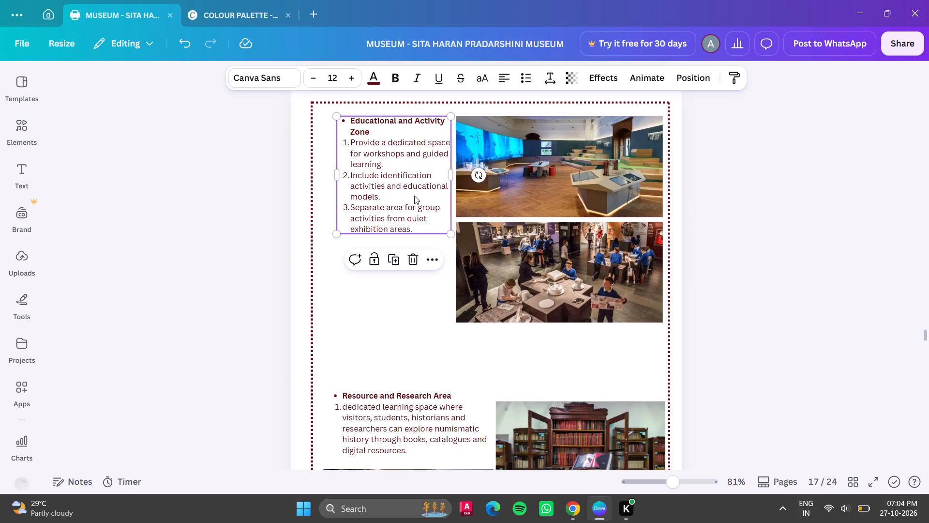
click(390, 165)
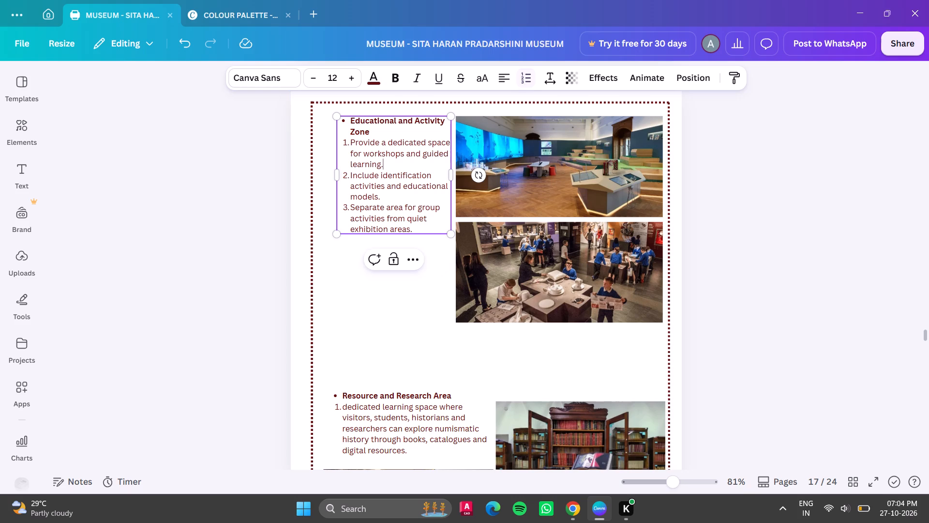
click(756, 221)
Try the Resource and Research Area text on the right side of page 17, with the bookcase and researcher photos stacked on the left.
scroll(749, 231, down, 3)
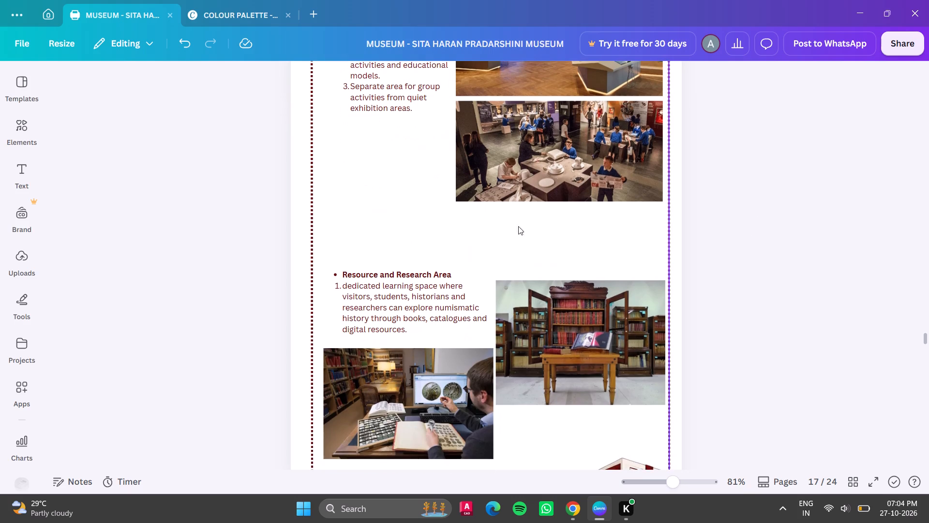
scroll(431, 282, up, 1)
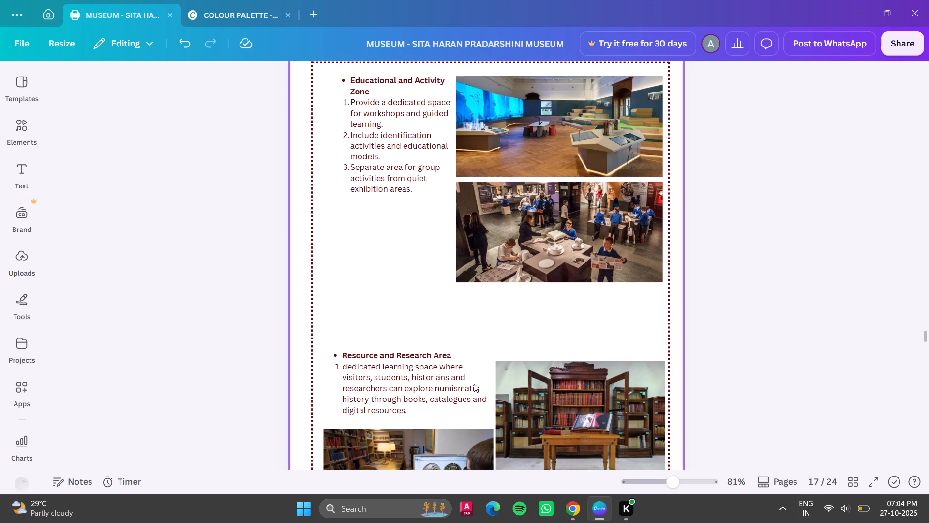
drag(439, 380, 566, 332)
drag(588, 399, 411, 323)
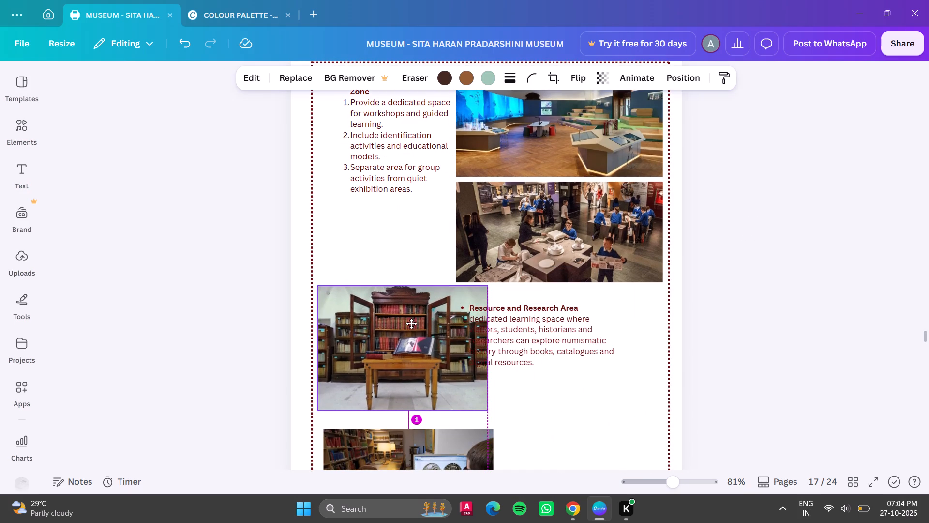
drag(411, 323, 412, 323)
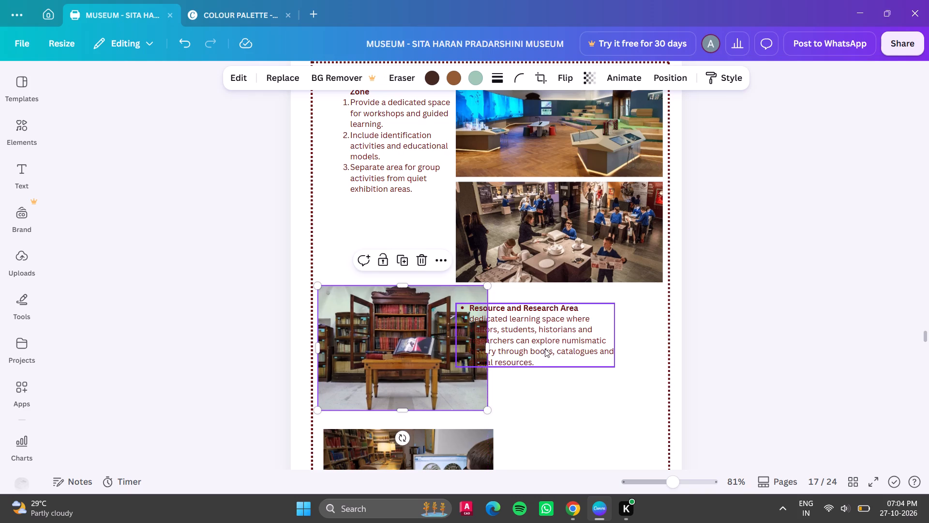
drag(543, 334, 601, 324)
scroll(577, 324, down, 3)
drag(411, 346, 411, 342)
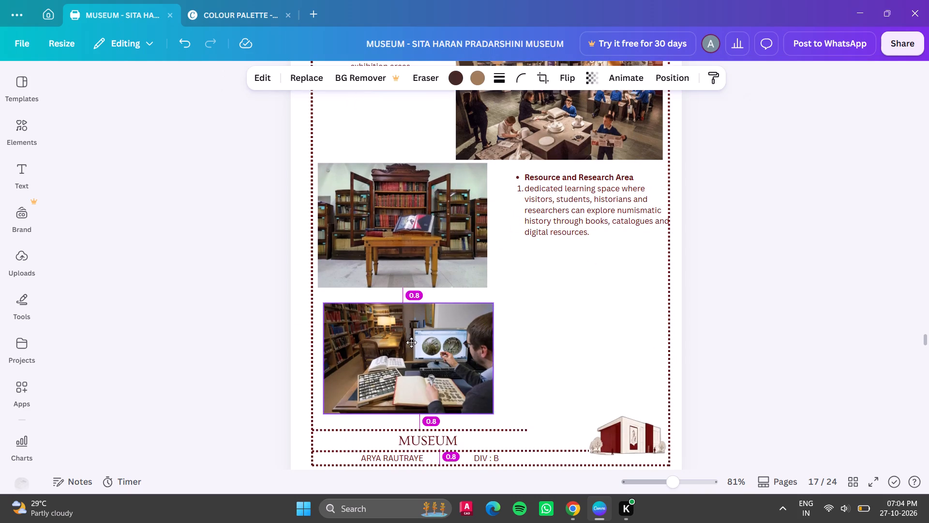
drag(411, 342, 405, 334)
Enlarge the bookcase photo on page 17 proportionally to about 10.7 wide.
click(410, 254)
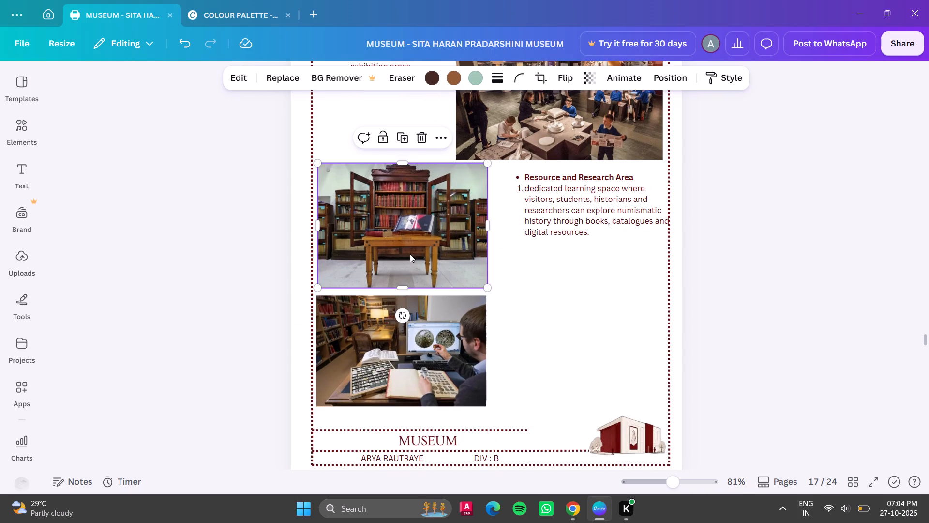
drag(488, 285, 524, 295)
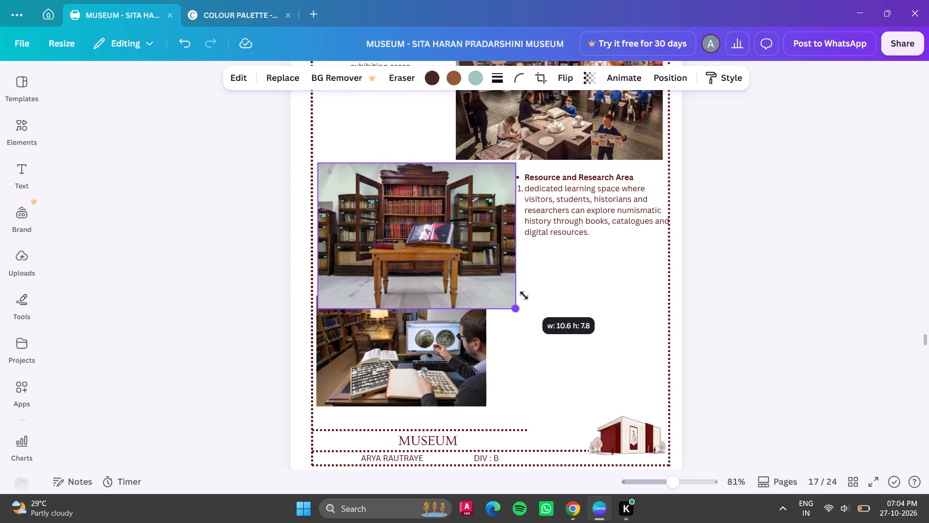
drag(524, 295, 526, 296)
Move the researcher photo down to the space just above the page 17 footer, slightly in from the left border.
drag(435, 346, 601, 359)
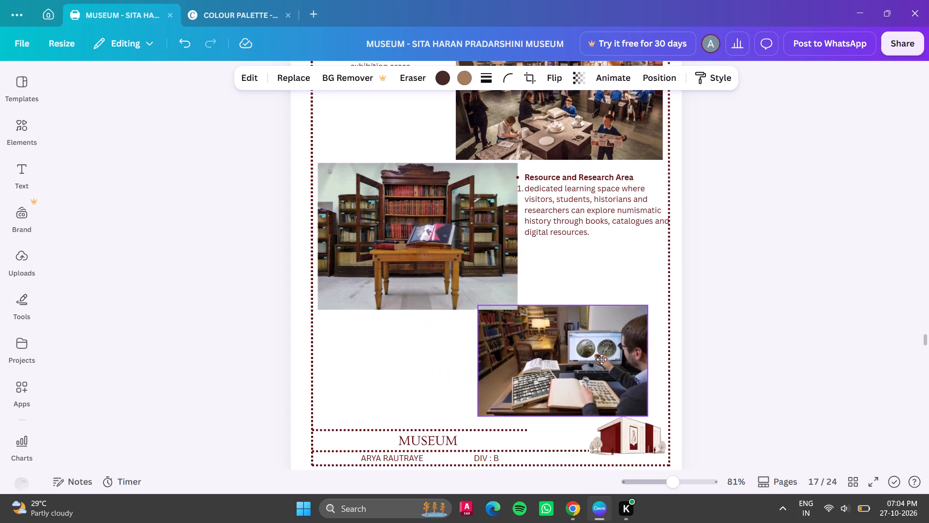
drag(601, 359, 467, 375)
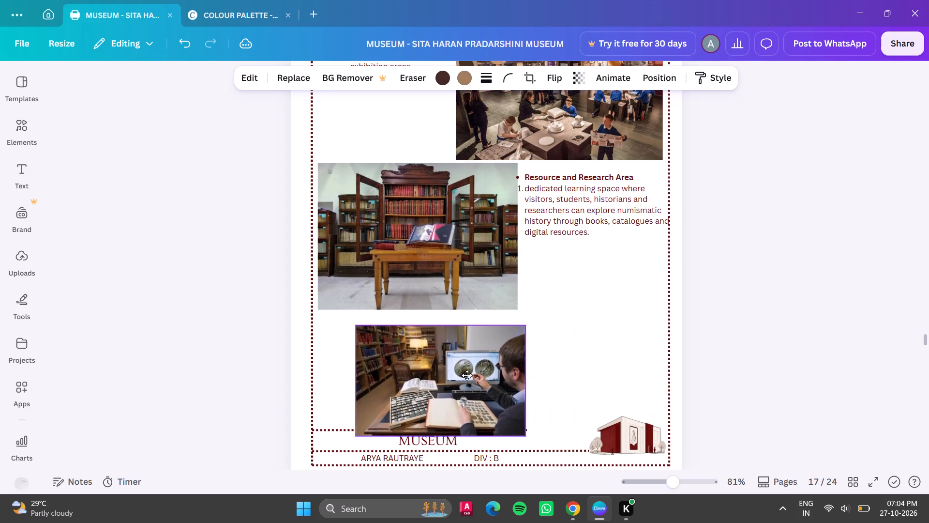
drag(467, 375, 461, 366)
Place the bookcase photo on the right side of page 17 and the Resource and Research Area text, narrowed to fit, on its left.
drag(413, 236, 571, 309)
drag(594, 184, 584, 181)
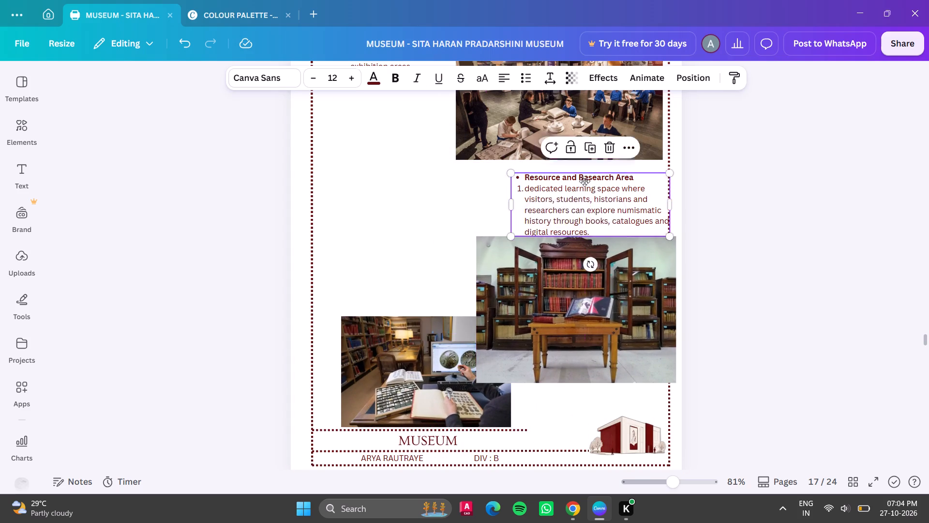
drag(584, 181, 415, 183)
drag(595, 293, 584, 230)
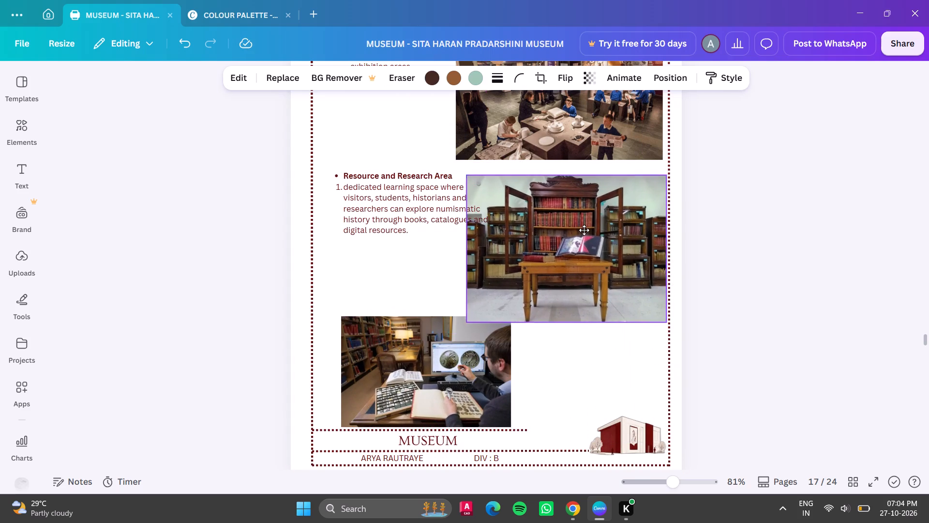
drag(584, 230, 584, 229)
click(424, 201)
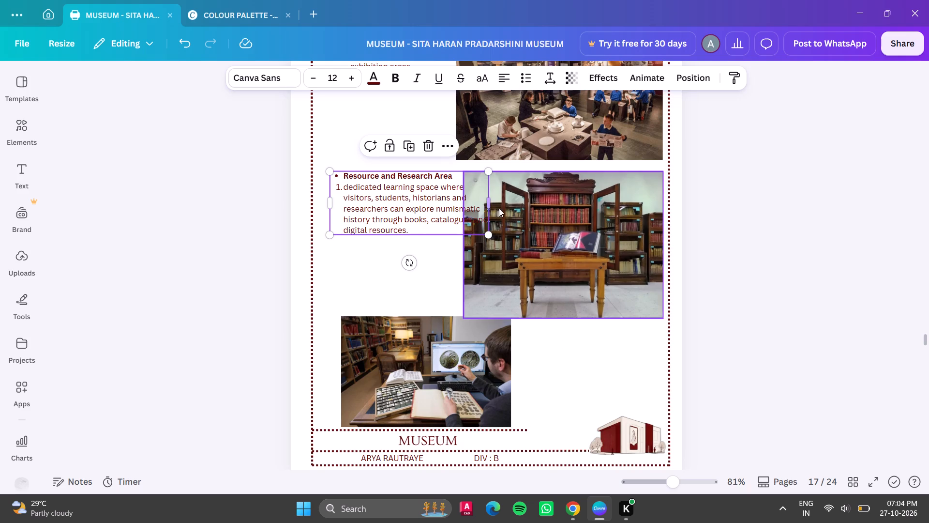
drag(495, 206, 448, 220)
drag(552, 229, 552, 227)
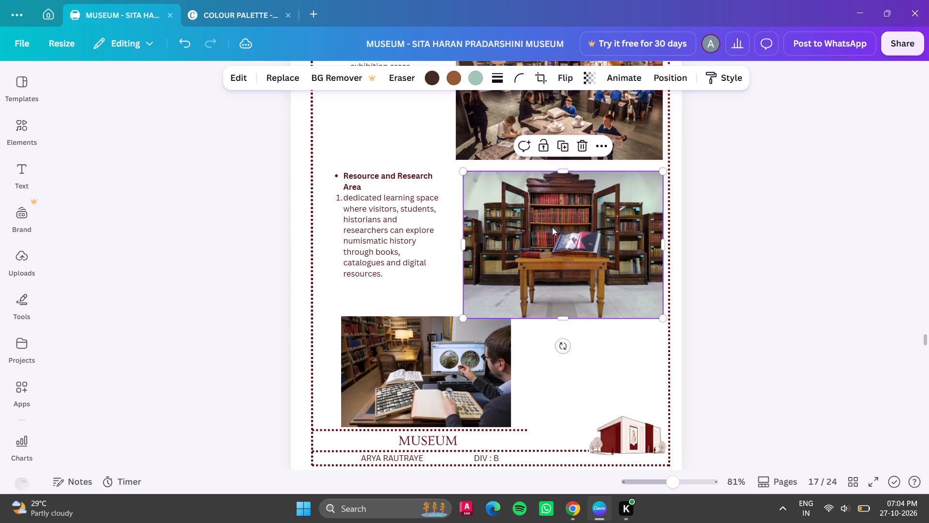
drag(552, 227, 550, 221)
click(467, 380)
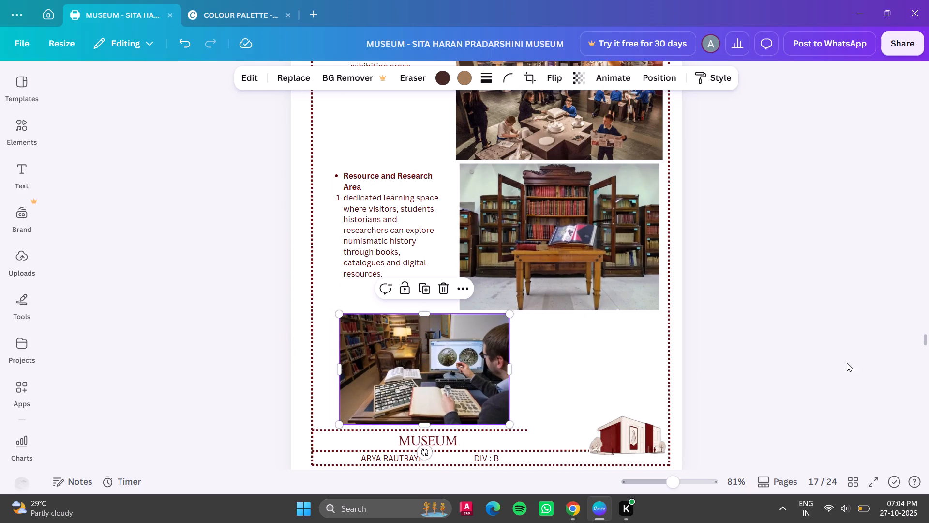
Move the Resource and Research Area text close to the bookcase photo's left edge, ending just above the researcher photo.
click(820, 359)
drag(392, 245, 408, 238)
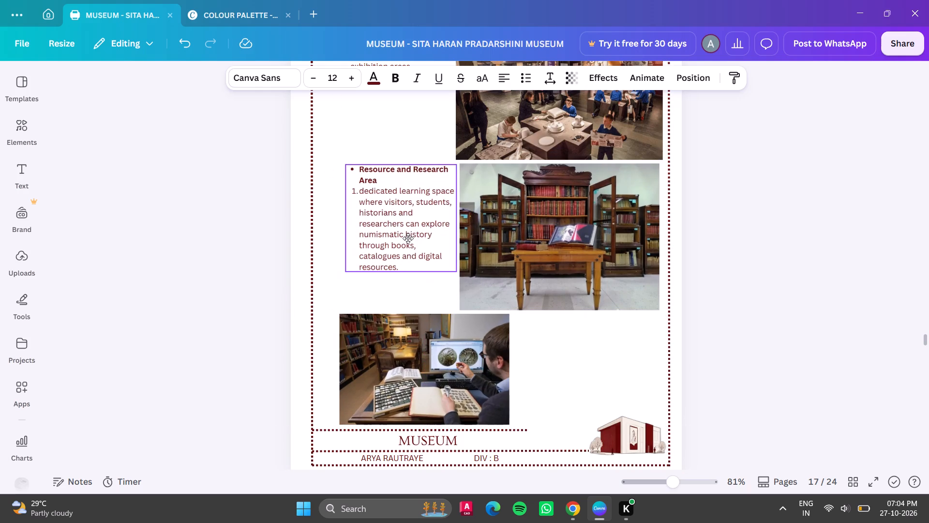
drag(408, 238, 407, 270)
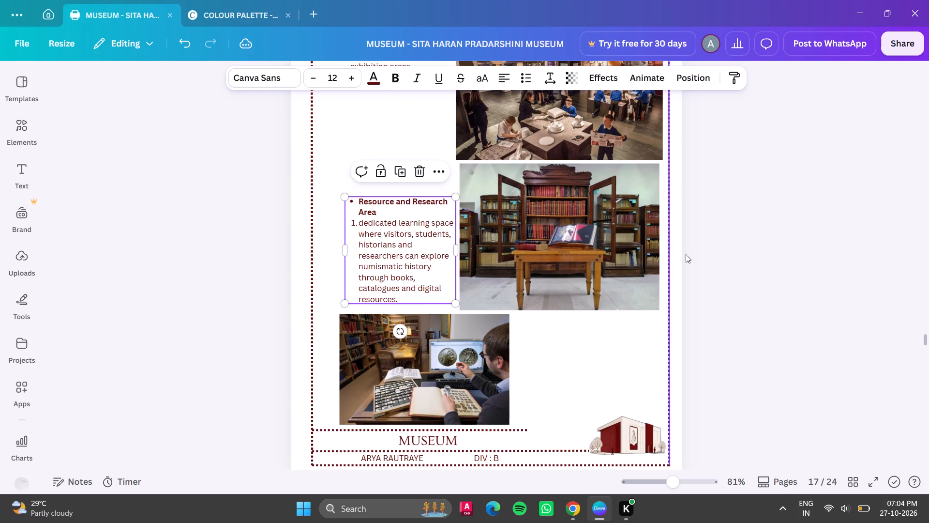
click(780, 242)
Crop the bottom edge of the bookcase photo to make it shorter.
click(554, 277)
drag(560, 310, 560, 302)
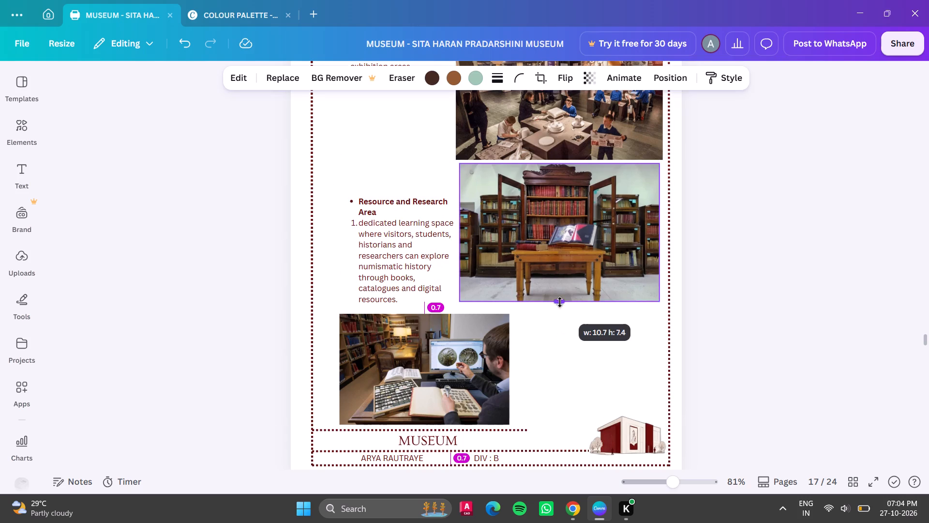
drag(560, 302, 560, 282)
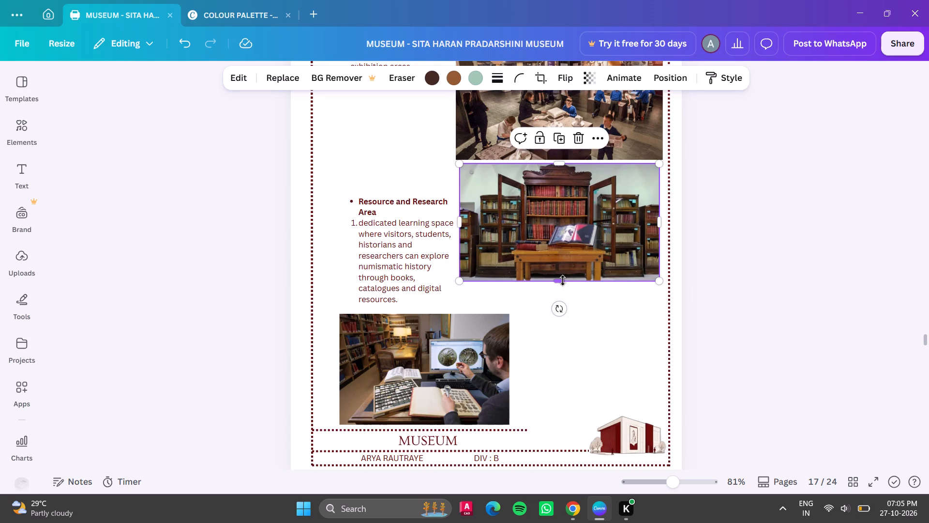
drag(563, 280, 562, 288)
Move the bookcase photo down, aligning its right edge with the photos above, and nudge the researcher photo up.
click(845, 279)
drag(586, 236, 588, 261)
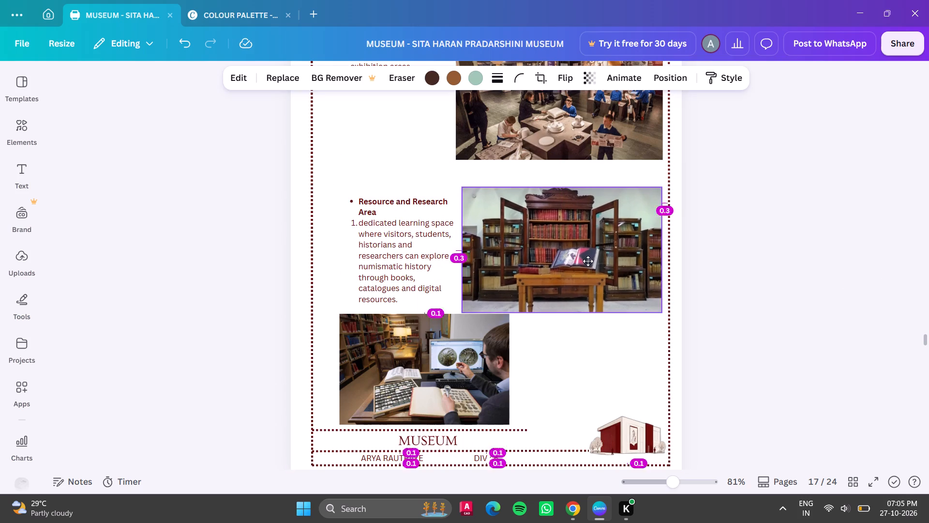
drag(588, 261, 589, 255)
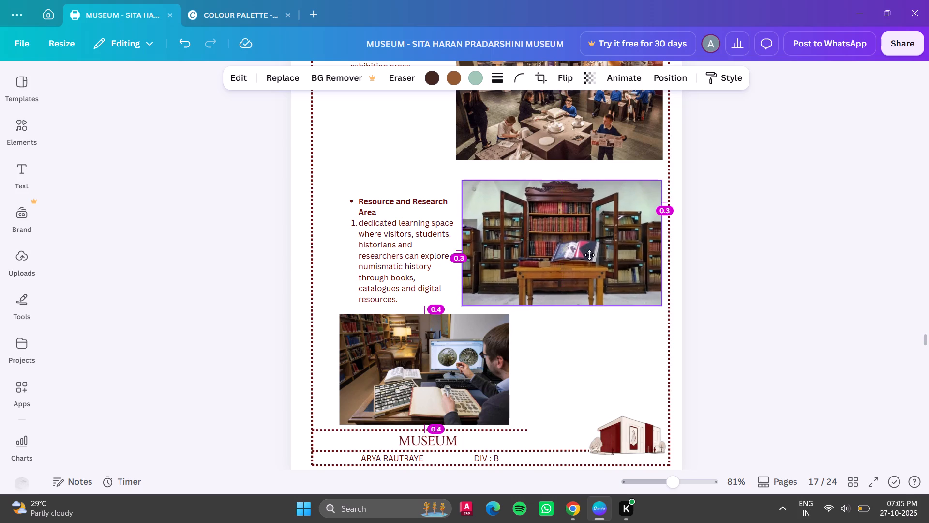
drag(589, 255, 590, 255)
drag(723, 267, 706, 271)
click(468, 348)
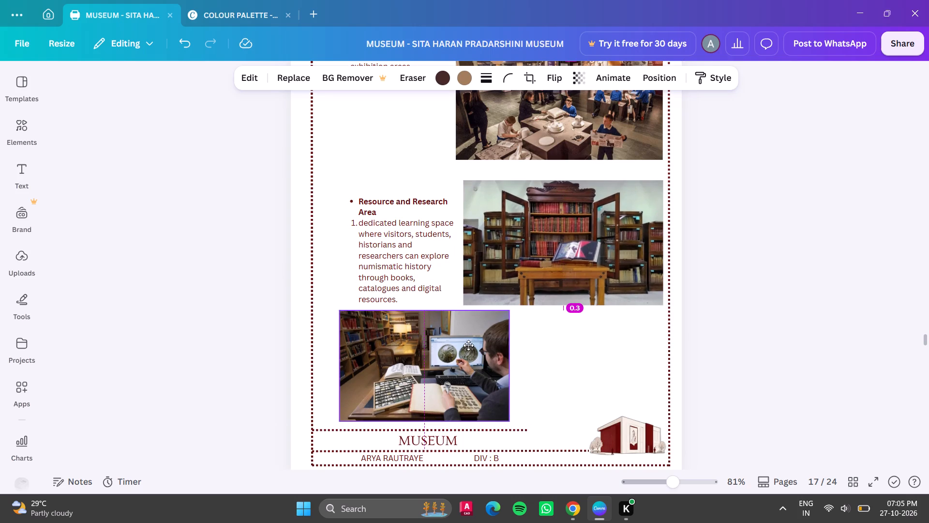
click(741, 326)
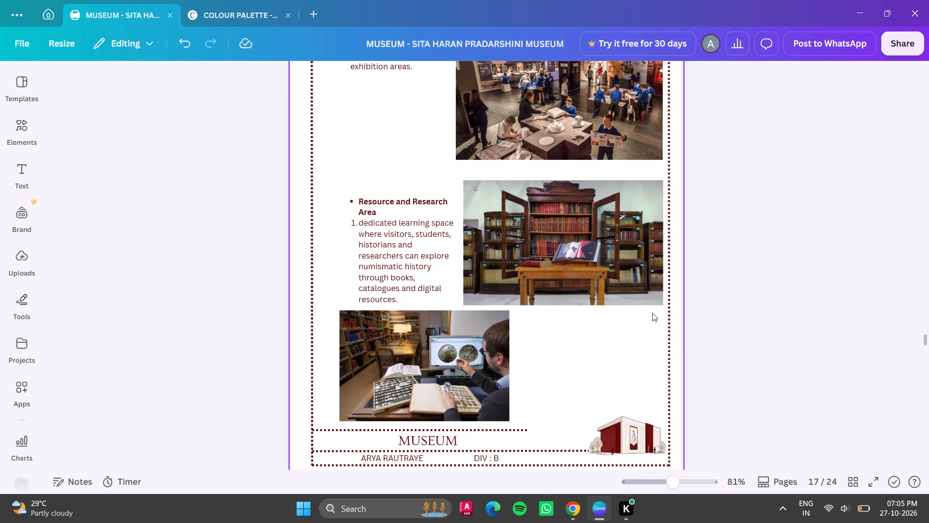
Shift the Educational and Activity Zone text toward page 17's left border and widen it so each item fits on one line.
scroll(654, 313, up, 4)
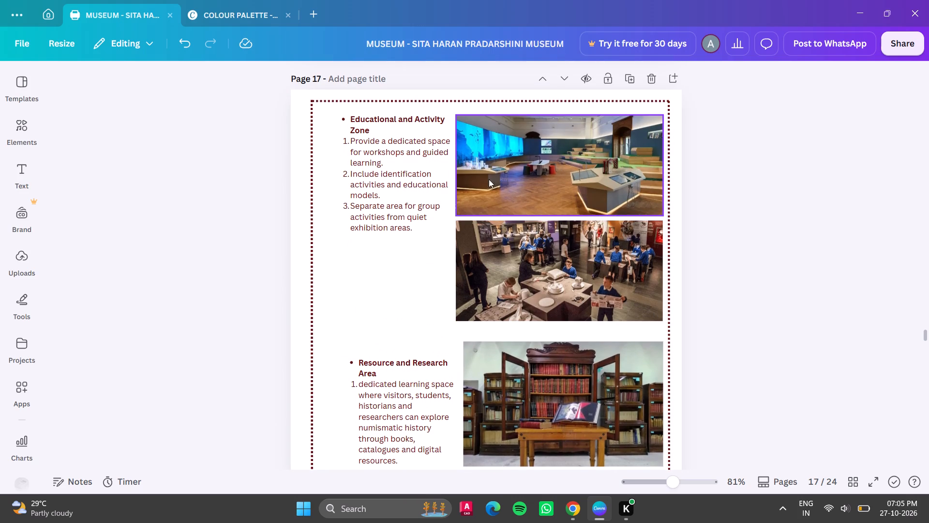
drag(402, 167, 402, 274)
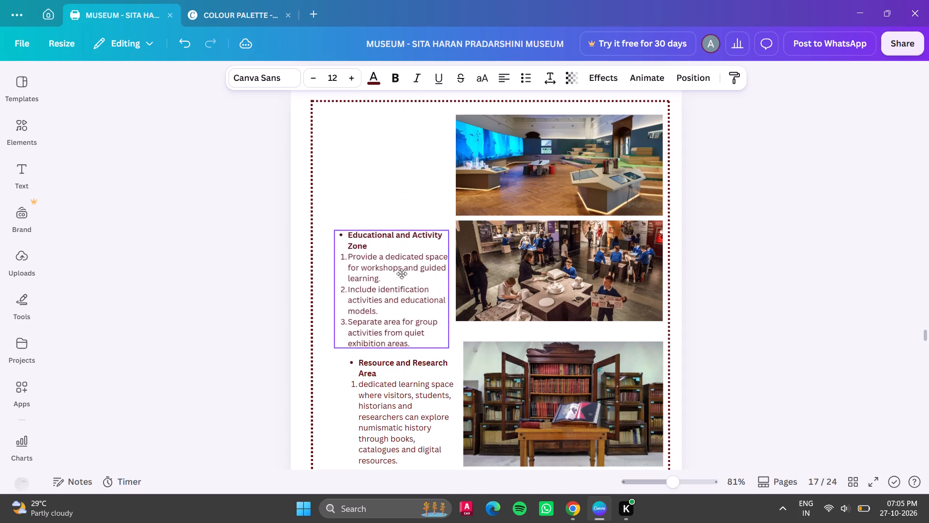
drag(402, 274, 393, 169)
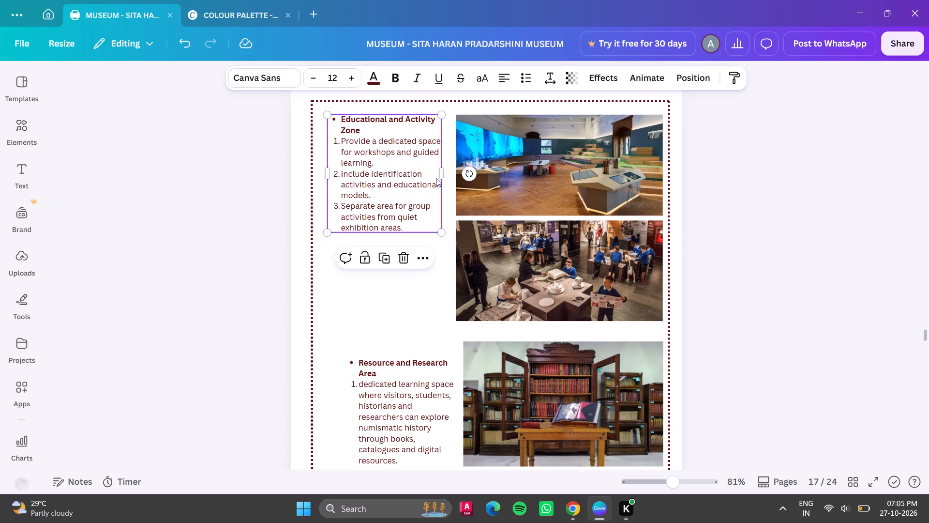
drag(442, 174, 662, 153)
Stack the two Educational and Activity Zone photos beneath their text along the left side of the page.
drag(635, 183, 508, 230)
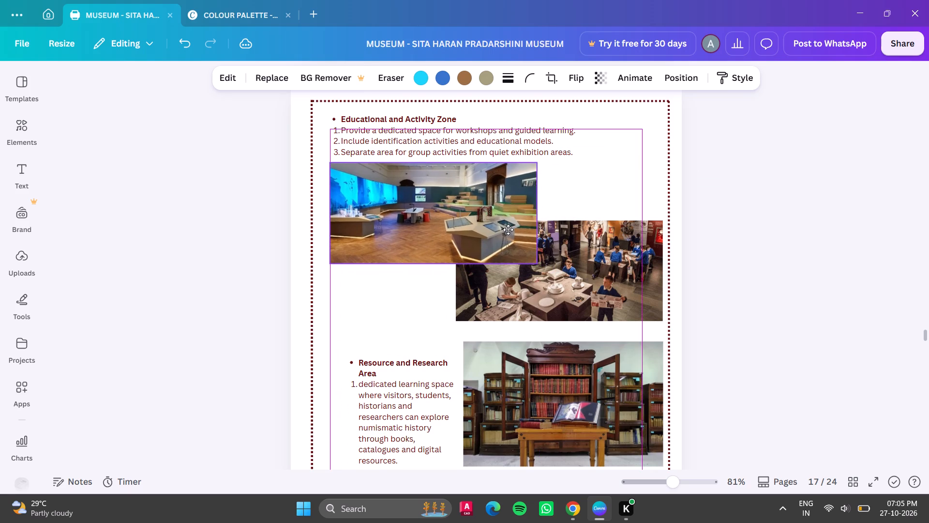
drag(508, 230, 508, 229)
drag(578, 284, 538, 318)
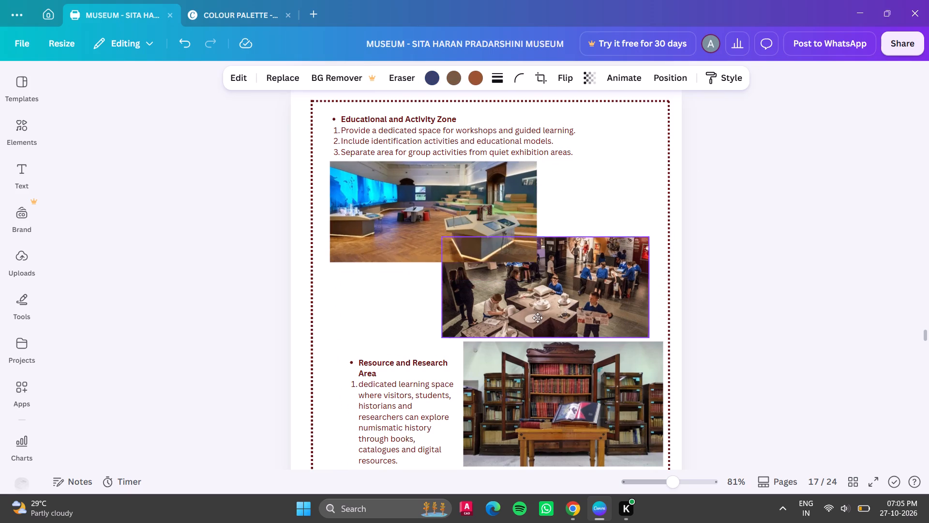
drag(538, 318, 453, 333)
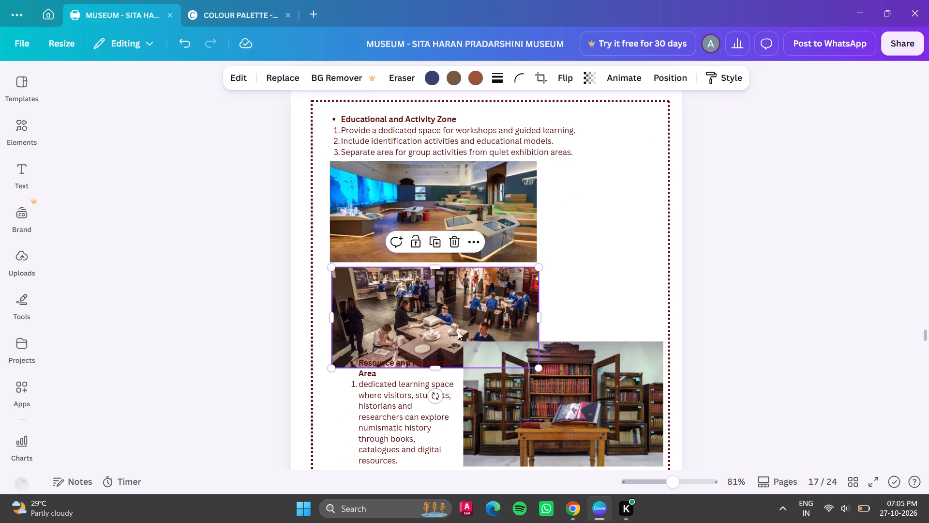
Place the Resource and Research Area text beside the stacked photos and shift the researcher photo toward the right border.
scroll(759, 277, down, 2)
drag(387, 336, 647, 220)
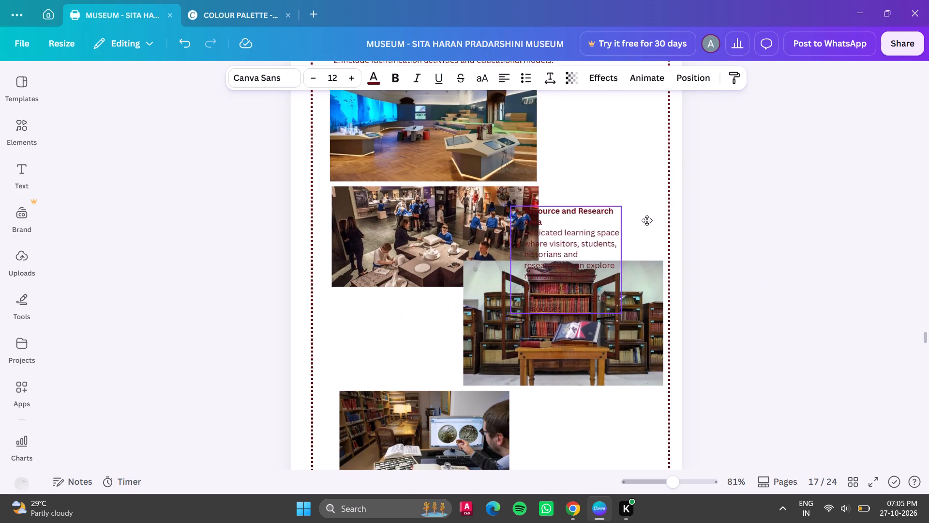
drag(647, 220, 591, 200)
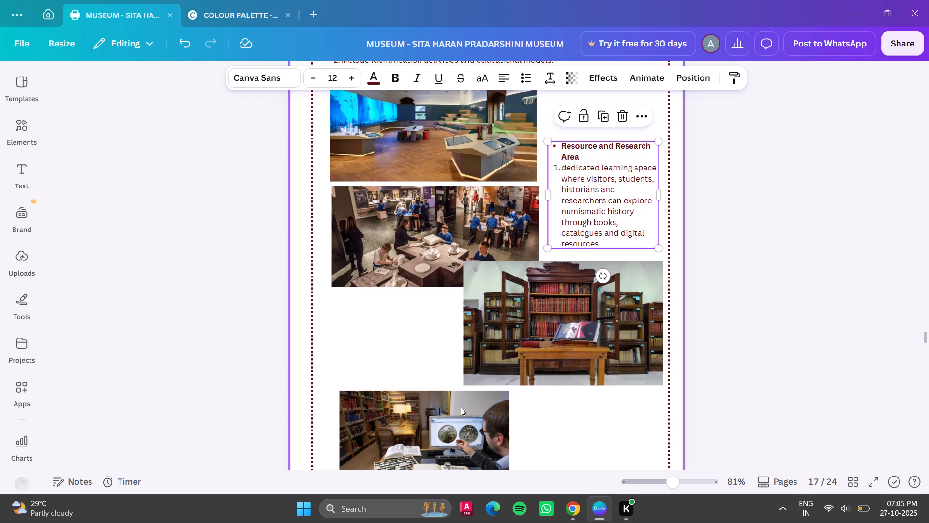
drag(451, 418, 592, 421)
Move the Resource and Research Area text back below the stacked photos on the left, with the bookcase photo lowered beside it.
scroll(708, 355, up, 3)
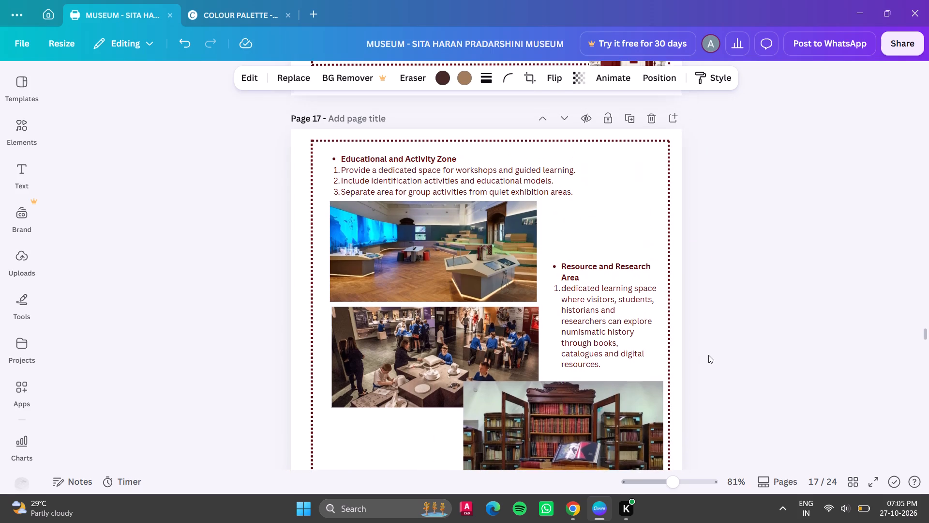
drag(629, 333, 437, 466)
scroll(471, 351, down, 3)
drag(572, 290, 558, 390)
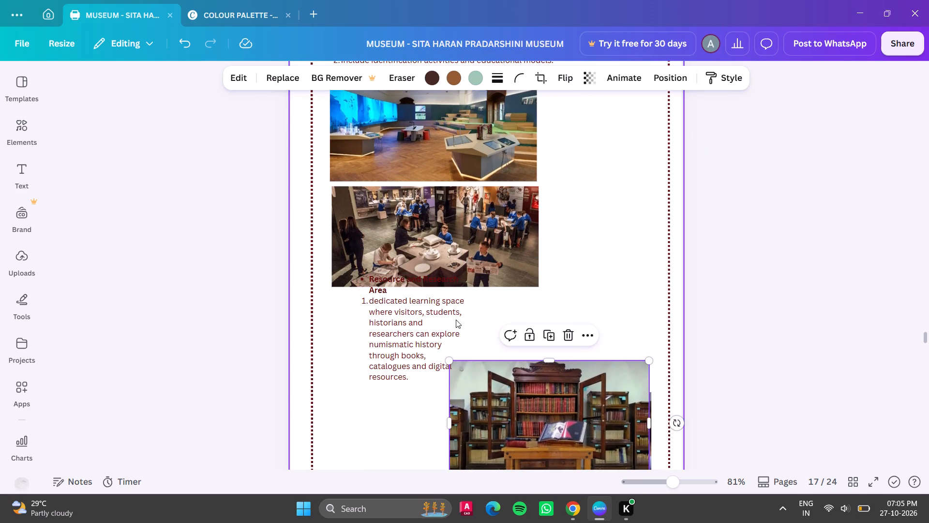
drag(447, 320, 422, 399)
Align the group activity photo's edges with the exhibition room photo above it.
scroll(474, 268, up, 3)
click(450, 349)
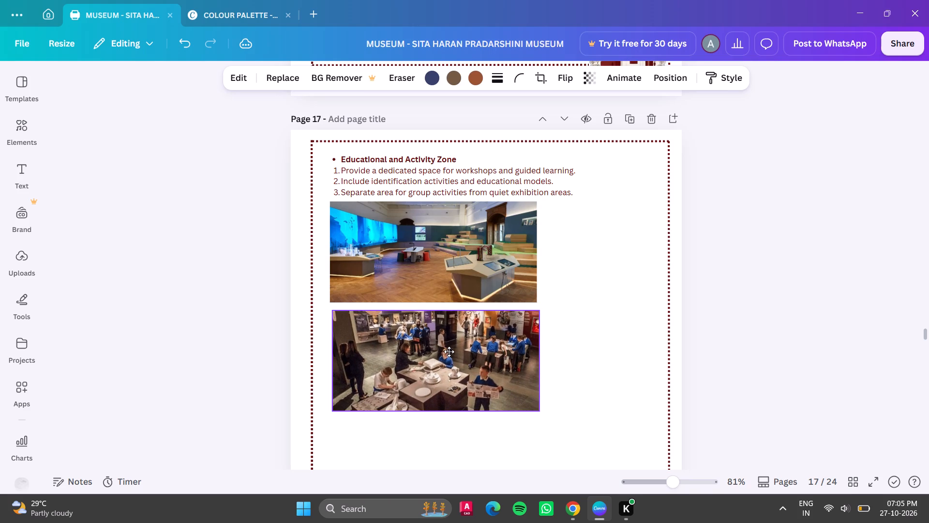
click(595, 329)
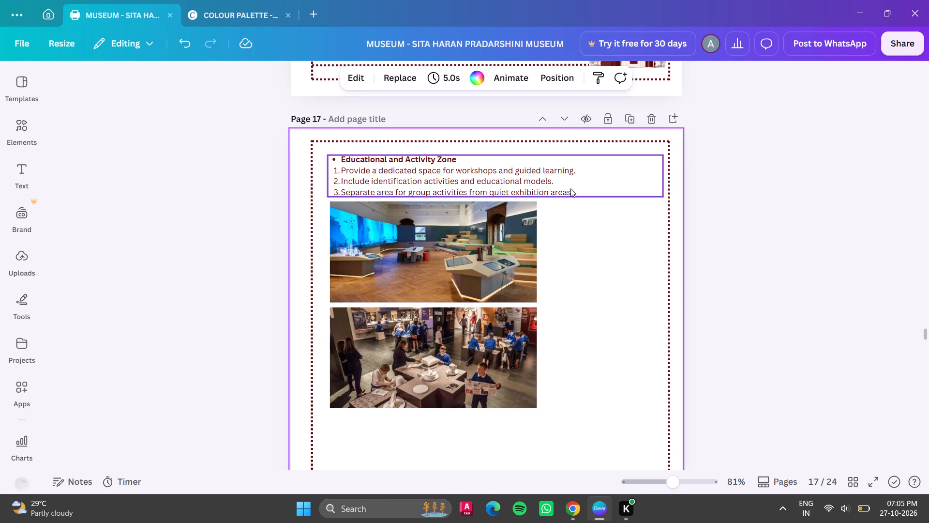
Move the Resource and Research Area text directly beneath the group activity photo and widen it to about 17.8 across the page.
scroll(620, 224, down, 3)
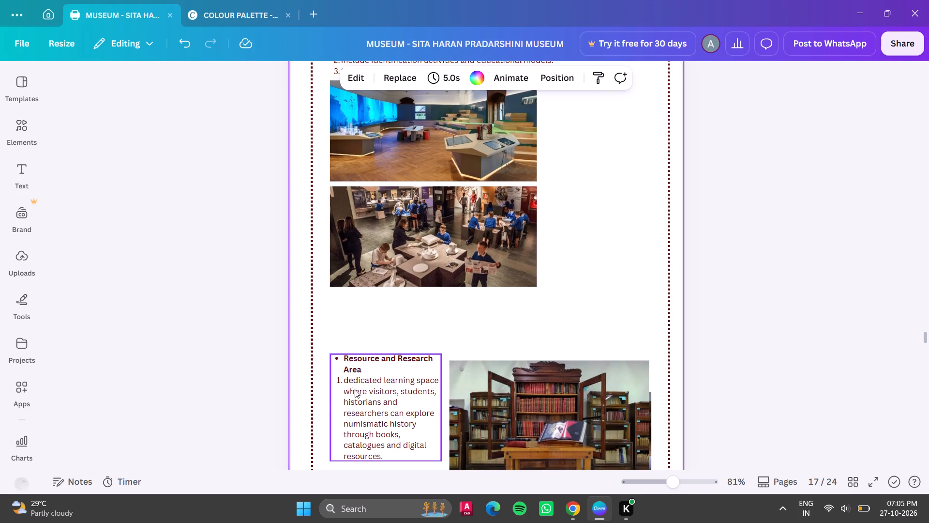
drag(355, 389, 354, 327)
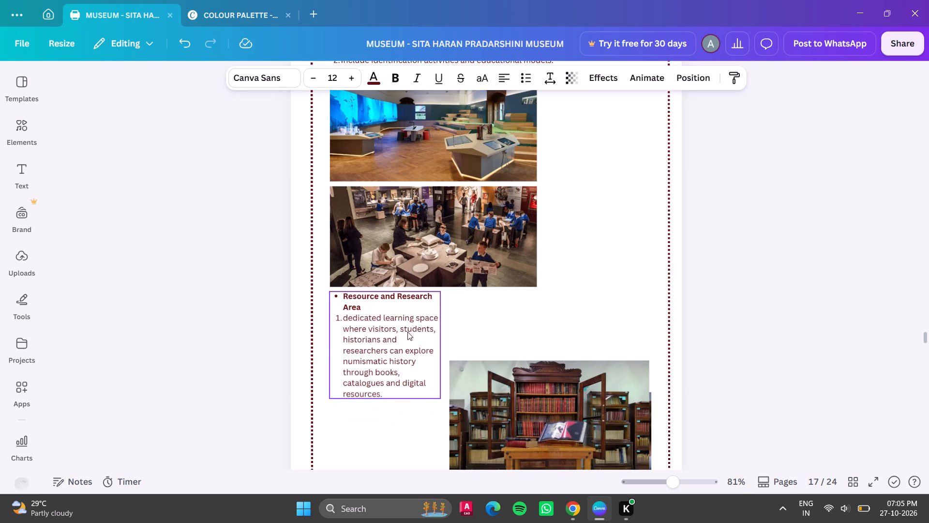
drag(444, 341, 665, 319)
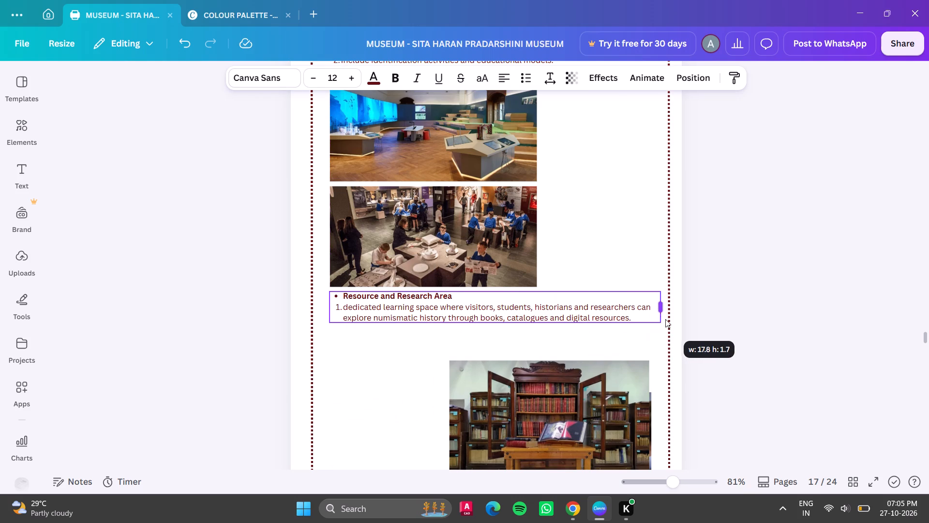
drag(665, 319, 665, 319)
click(853, 340)
Place the bookcase photo beneath the Resource and Research Area text and raise the researcher photo alongside it.
drag(549, 431, 440, 394)
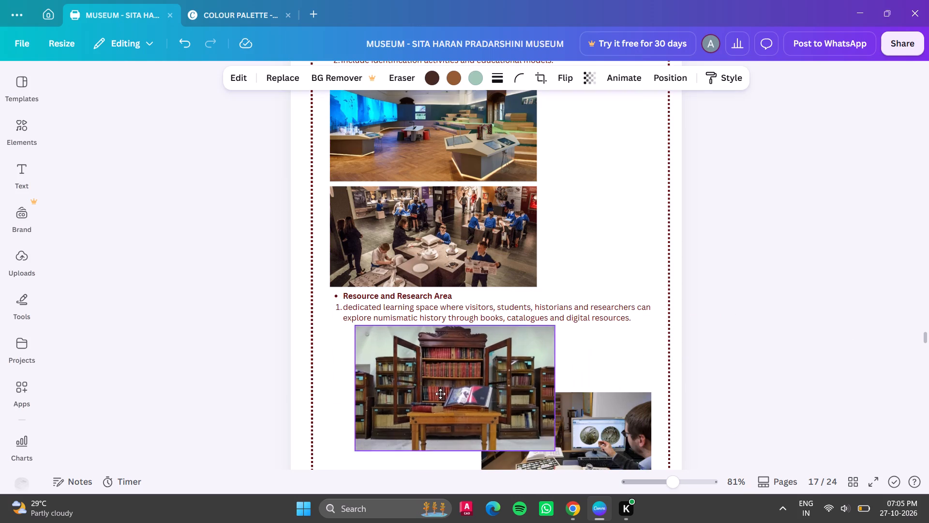
drag(440, 394, 434, 397)
scroll(435, 395, down, 3)
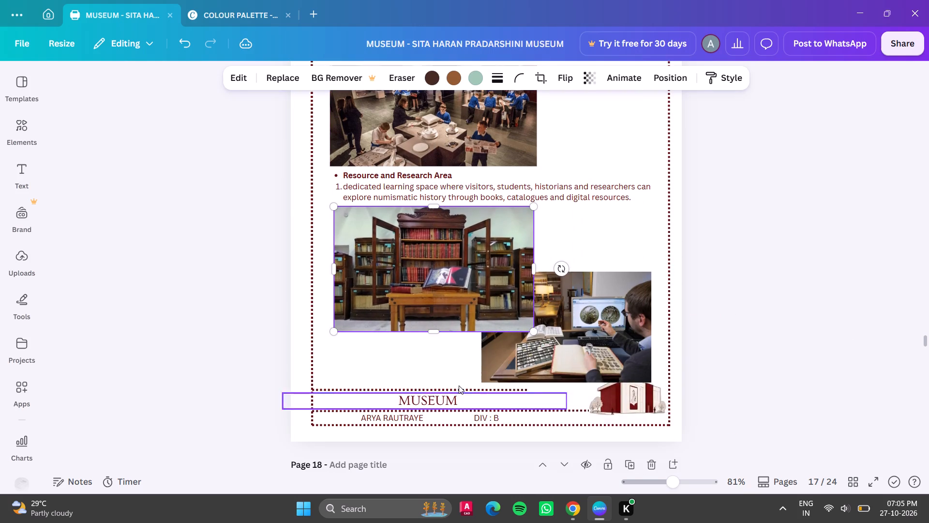
drag(592, 337, 593, 272)
click(394, 261)
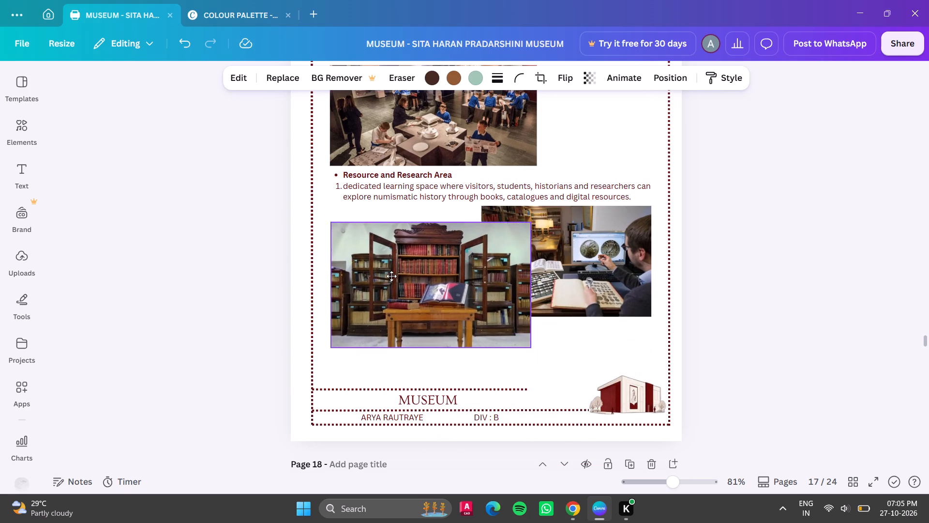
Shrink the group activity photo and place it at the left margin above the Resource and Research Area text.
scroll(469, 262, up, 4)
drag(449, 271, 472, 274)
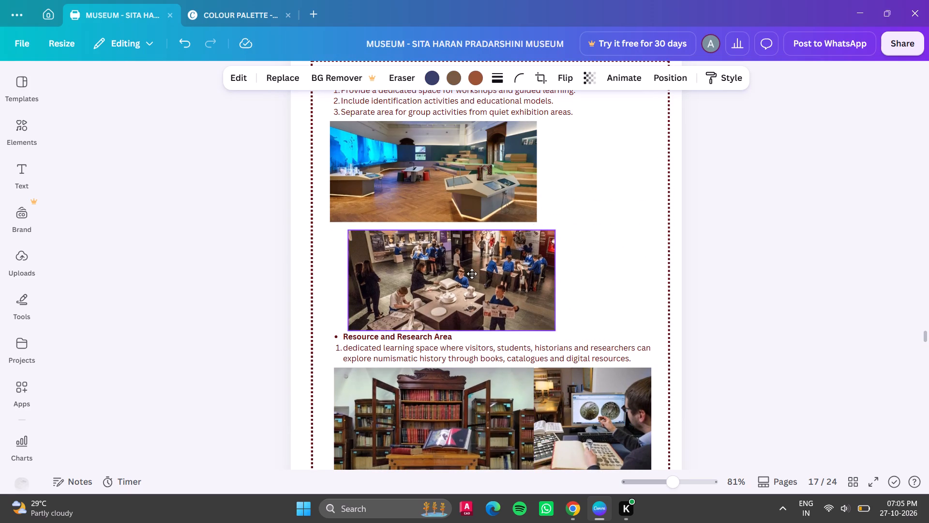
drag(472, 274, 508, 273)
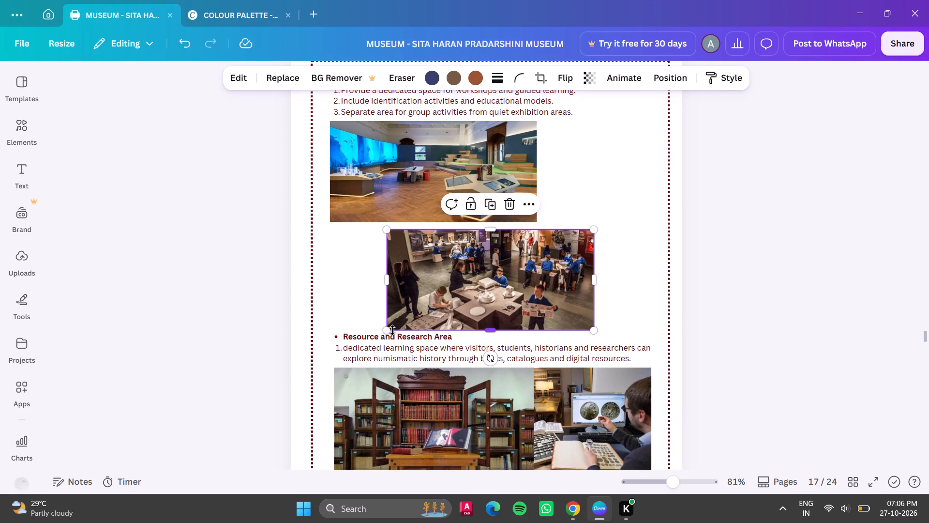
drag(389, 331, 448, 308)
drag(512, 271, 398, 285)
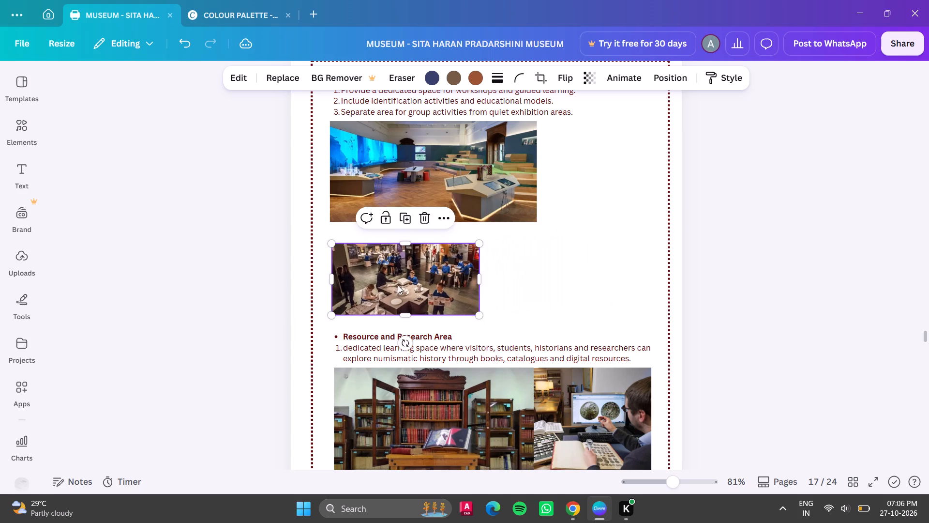
Crop the left part of the exhibition room photo and move the photo to the right side beneath the Educational and Activity Zone text.
click(339, 176)
drag(328, 172, 392, 181)
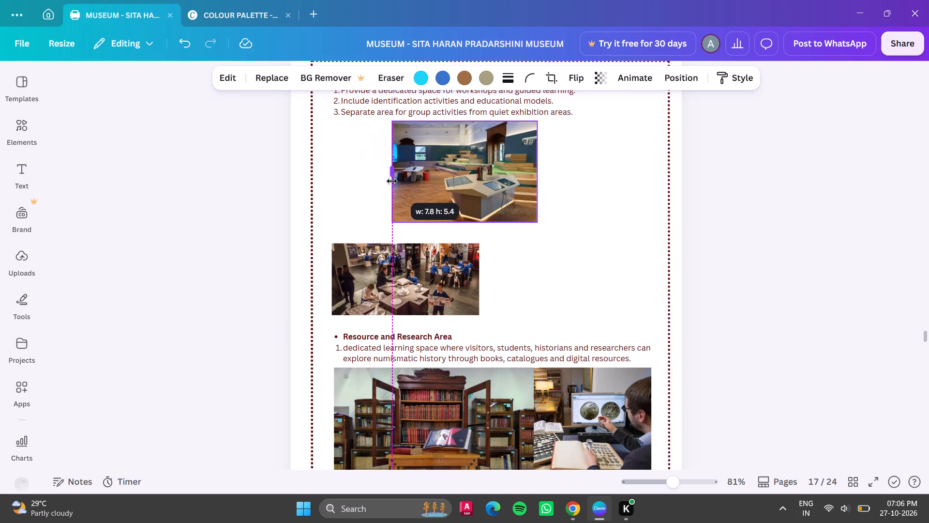
drag(392, 181, 400, 181)
drag(487, 166, 597, 166)
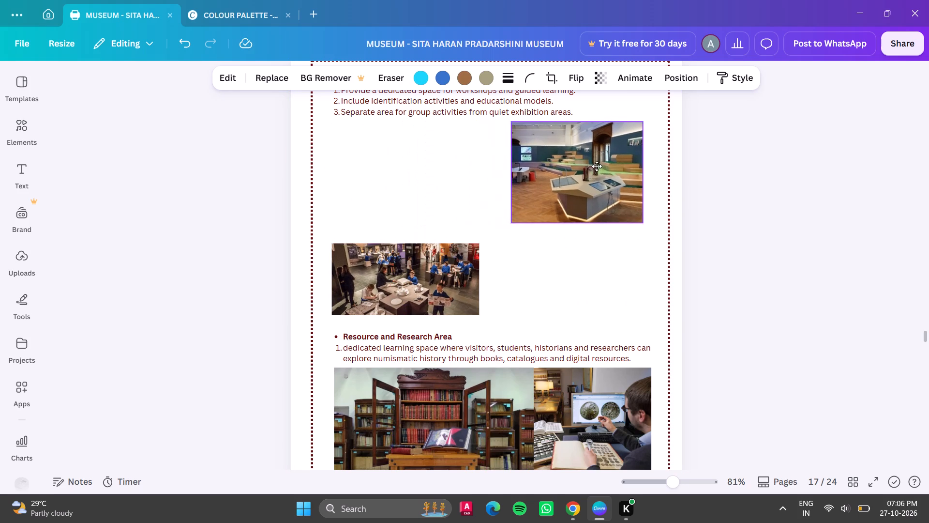
drag(597, 166, 609, 167)
Place the group activity photo left of the exhibition room photo, enlarge it to a similar height, and nudge both into one row.
drag(411, 294, 426, 192)
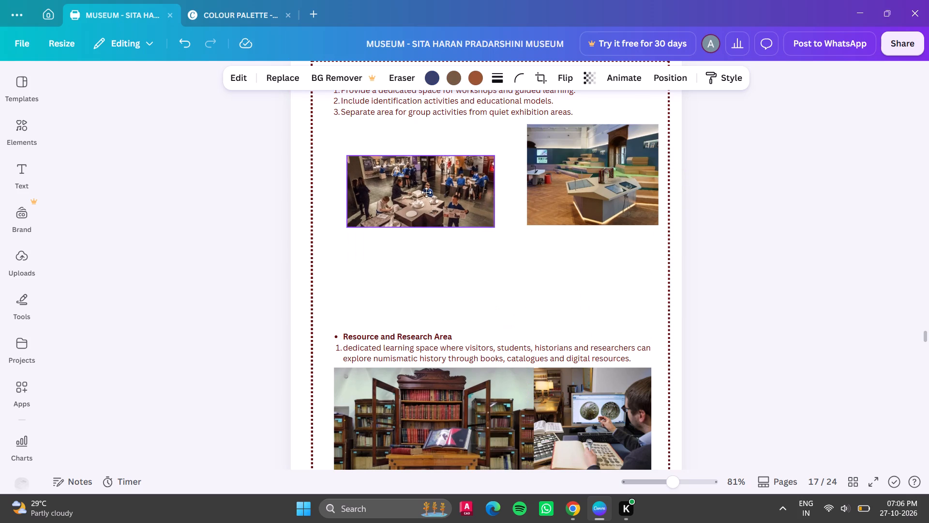
drag(426, 192, 397, 169)
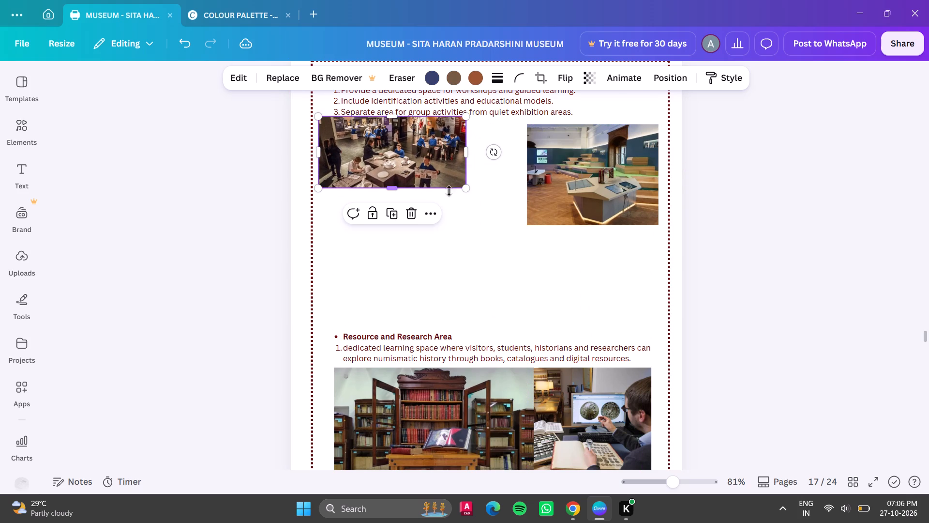
drag(463, 192, 500, 259)
drag(441, 146, 441, 154)
click(602, 257)
drag(598, 199, 602, 197)
Move the Resource and Research Area text up directly beneath the row of two activity photos.
drag(458, 350, 453, 248)
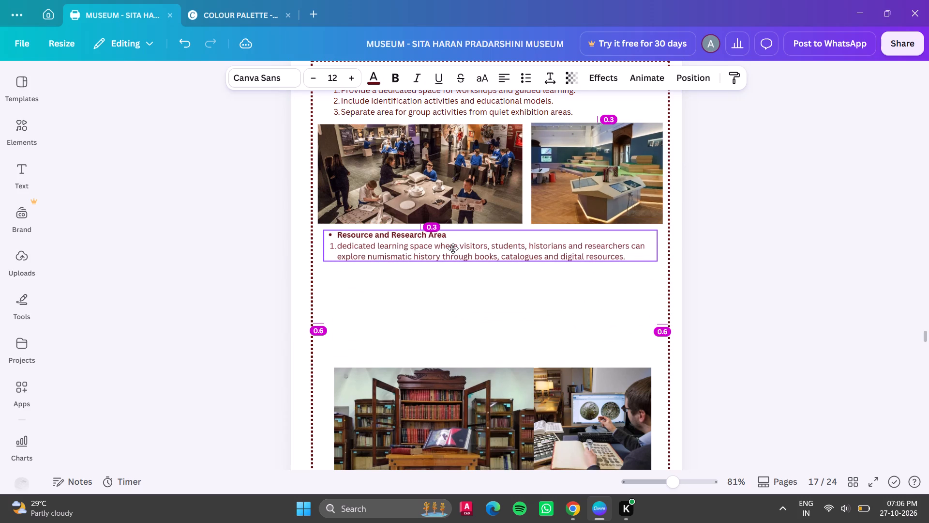
drag(453, 248, 453, 248)
scroll(466, 264, up, 4)
scroll(473, 274, down, 2)
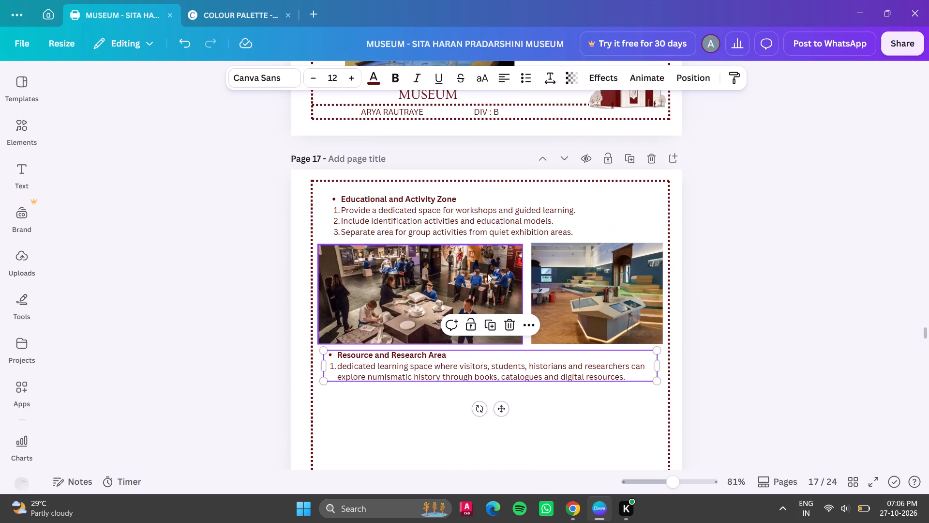
click(714, 272)
Move the bookcase photo up beneath the Resource and Research Area text, shrink it, and place the researcher photo on its right.
scroll(721, 268, down, 3)
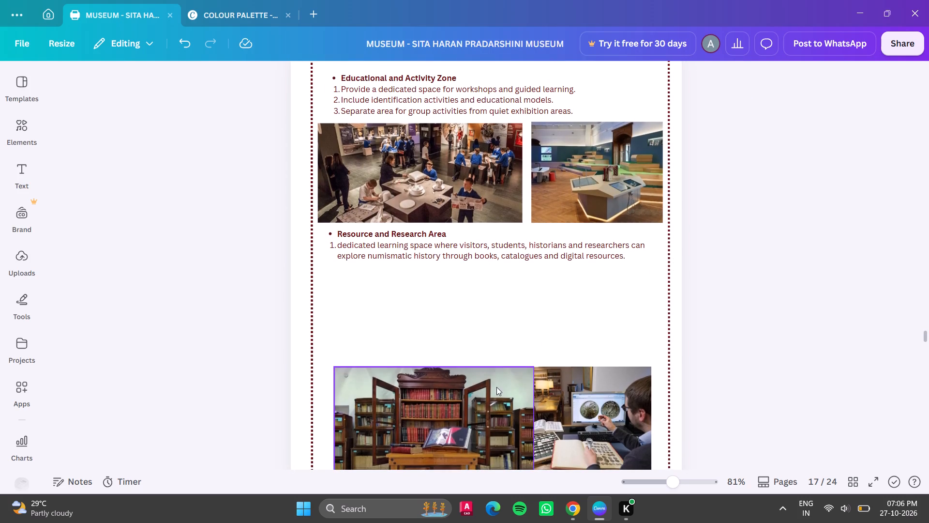
drag(426, 440, 414, 335)
drag(520, 387, 484, 369)
drag(601, 444, 613, 341)
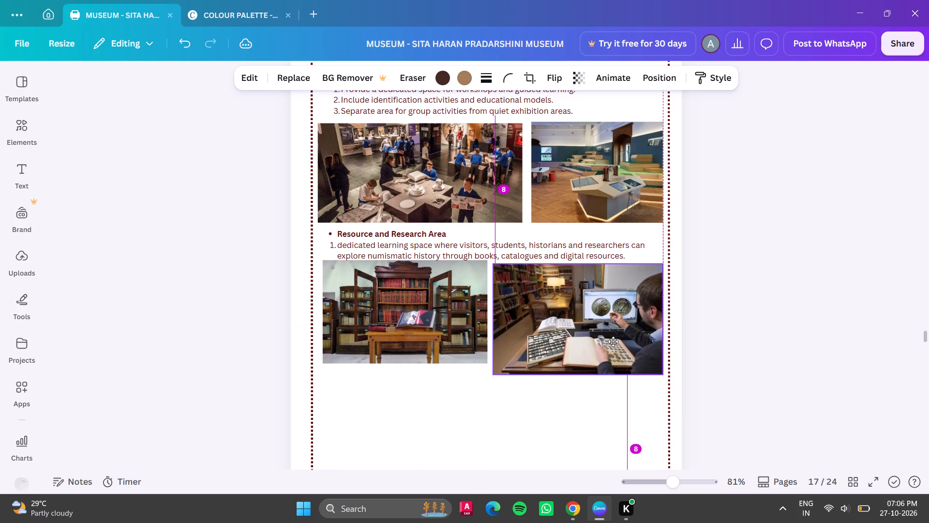
drag(613, 341, 613, 336)
Align the bookcase photo with the left edge of the photo above and enlarge it slightly to nearly match the researcher photo's height.
click(413, 347)
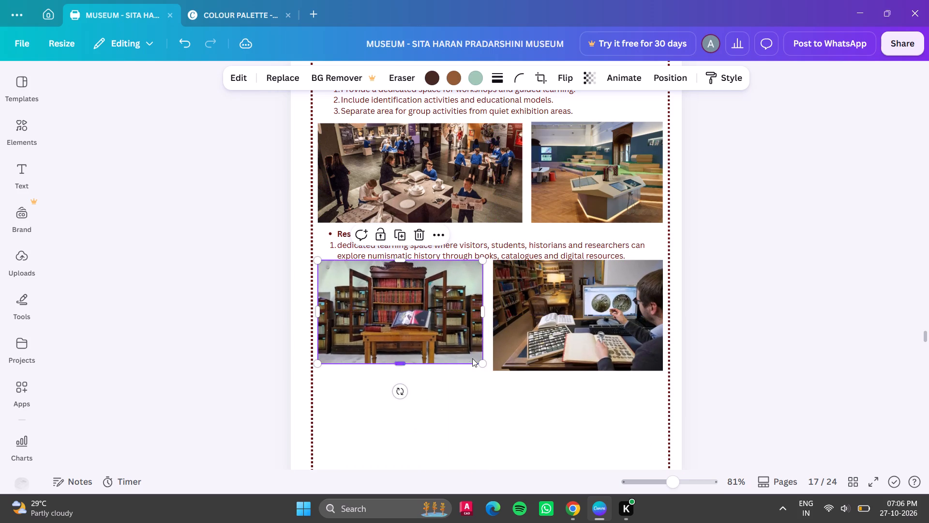
drag(478, 361, 481, 370)
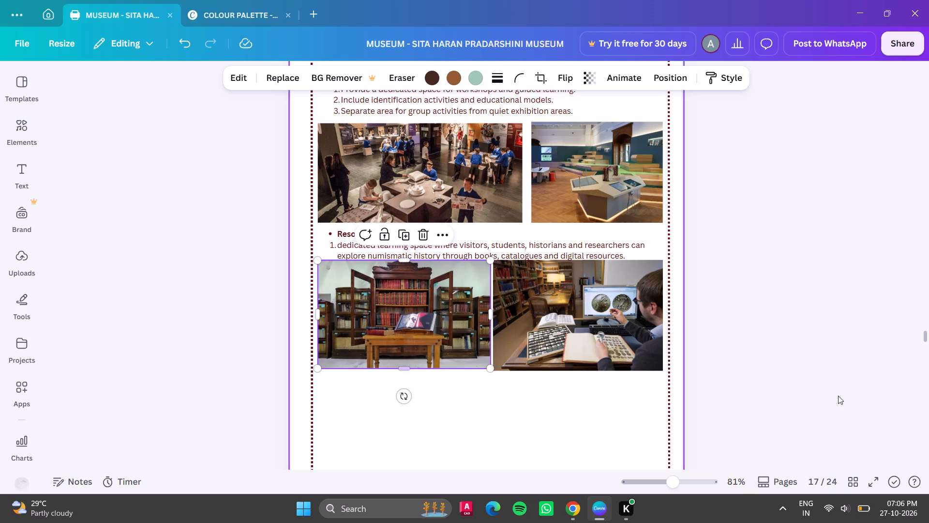
drag(875, 389, 869, 388)
Lower the researcher and bookcase photos slightly to leave a gap beneath the Resource and Research Area text.
drag(577, 343, 579, 350)
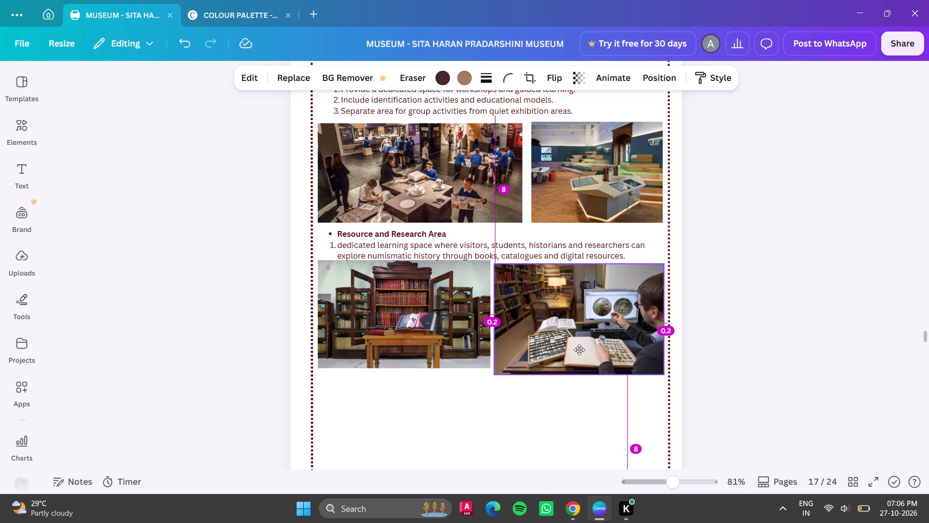
drag(579, 350, 579, 351)
drag(450, 333, 451, 339)
click(757, 340)
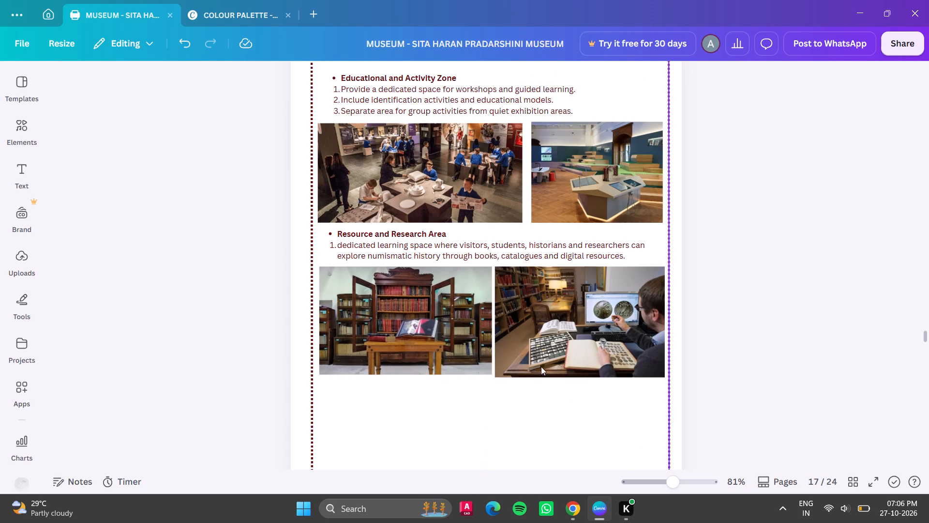
Crop the bottom of the researcher photo to line up with the bookcase photo's lower edge.
click(576, 360)
drag(583, 380, 583, 373)
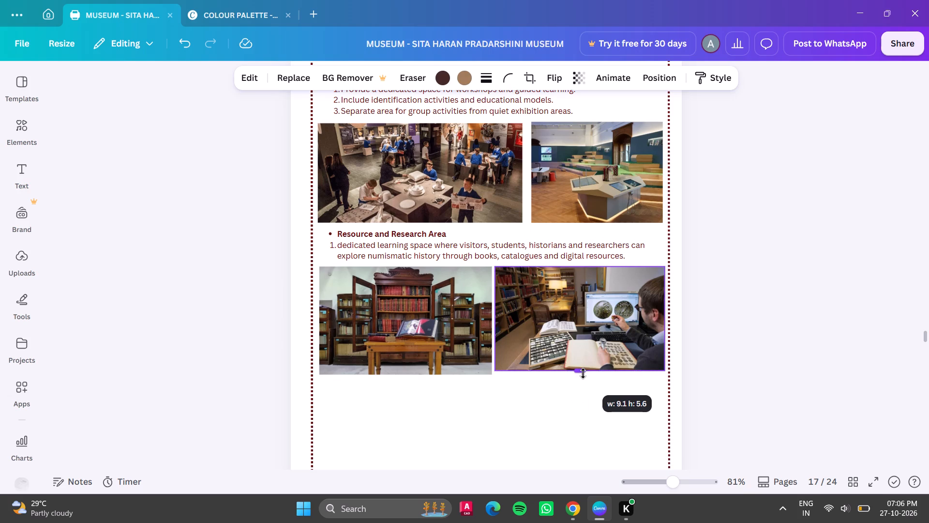
drag(583, 373, 583, 375)
click(801, 359)
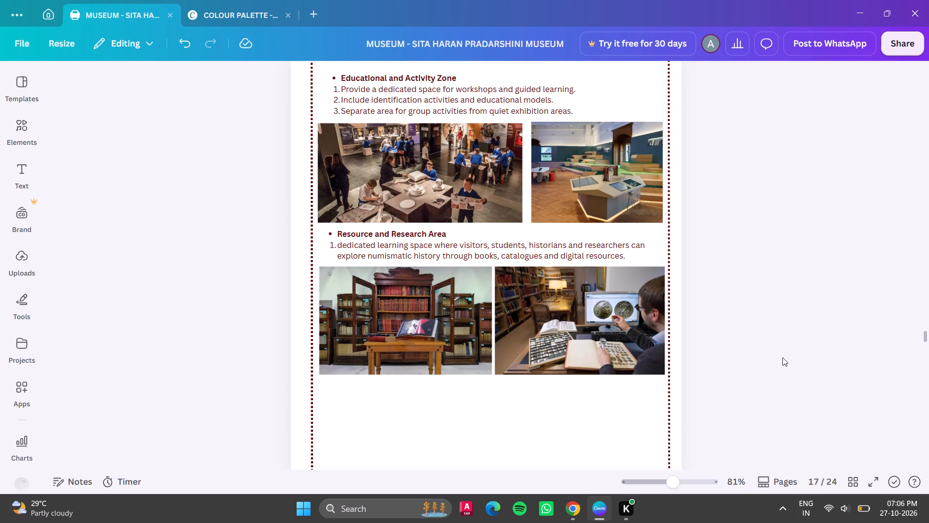
Review the layout of the design recommendation pages and the Case Study page, from page 15 through page 19.
scroll(778, 359, up, 3)
scroll(762, 287, down, 6)
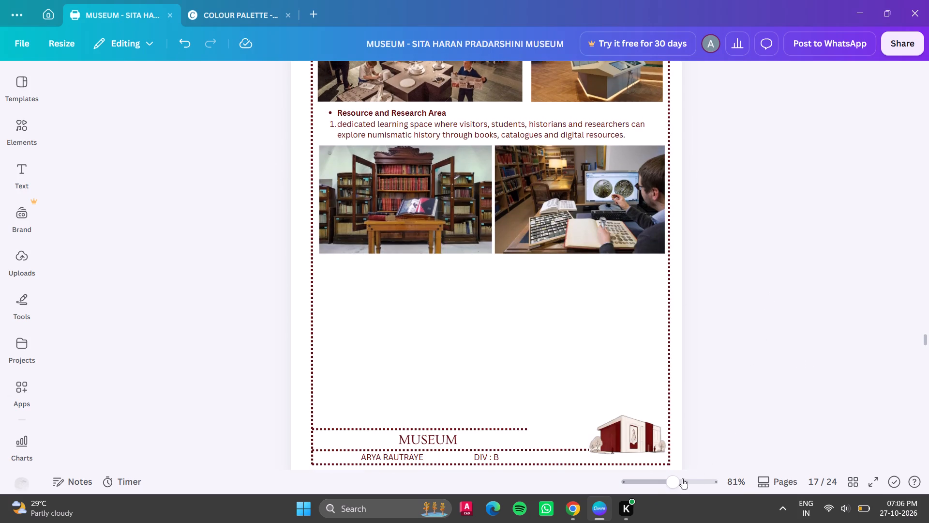
drag(673, 487, 659, 487)
scroll(692, 438, up, 3)
scroll(679, 366, up, 2)
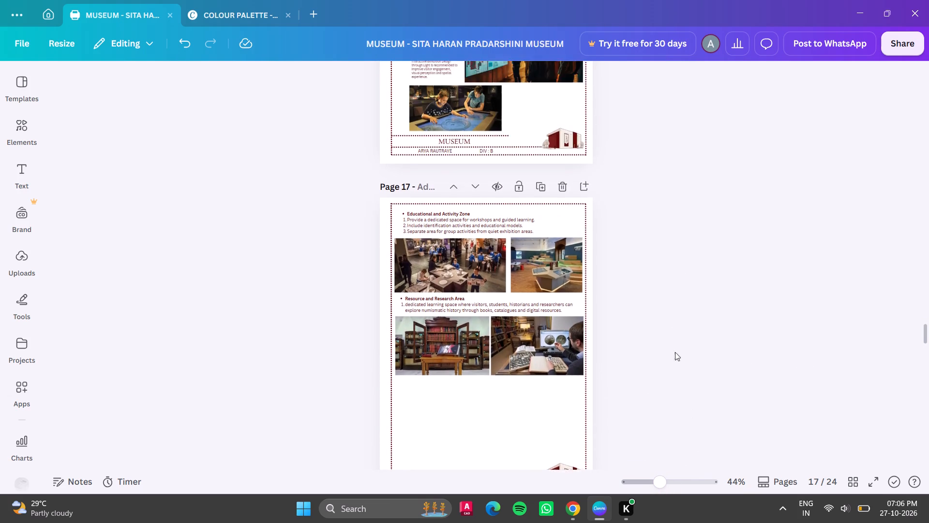
scroll(675, 352, up, 14)
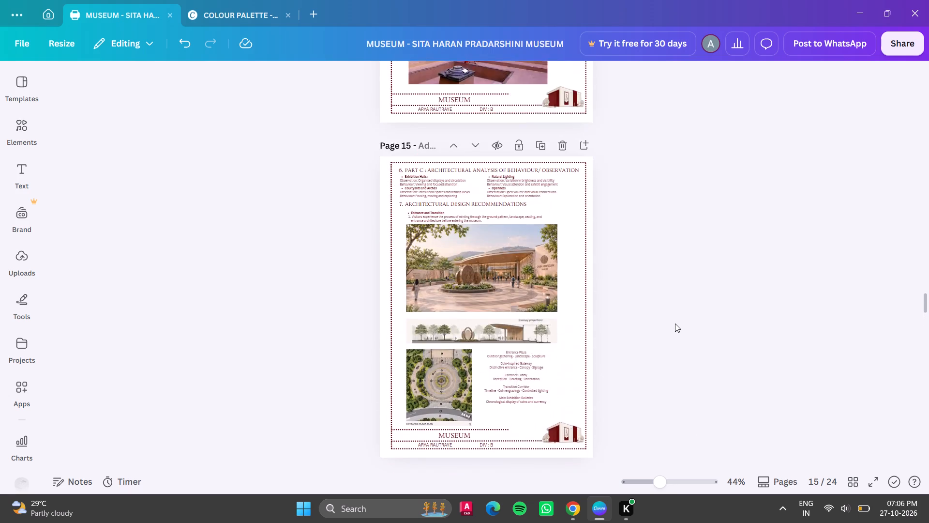
scroll(674, 323, down, 16)
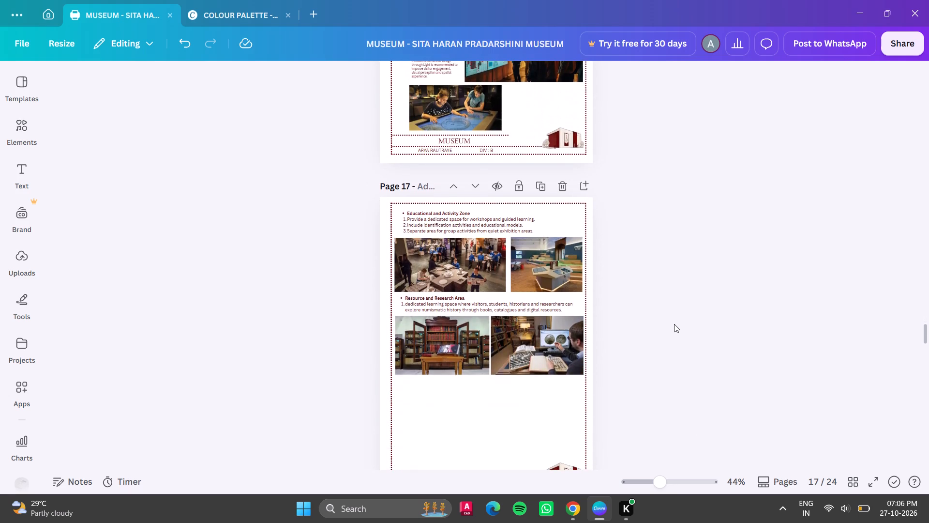
scroll(672, 328, down, 10)
click(527, 324)
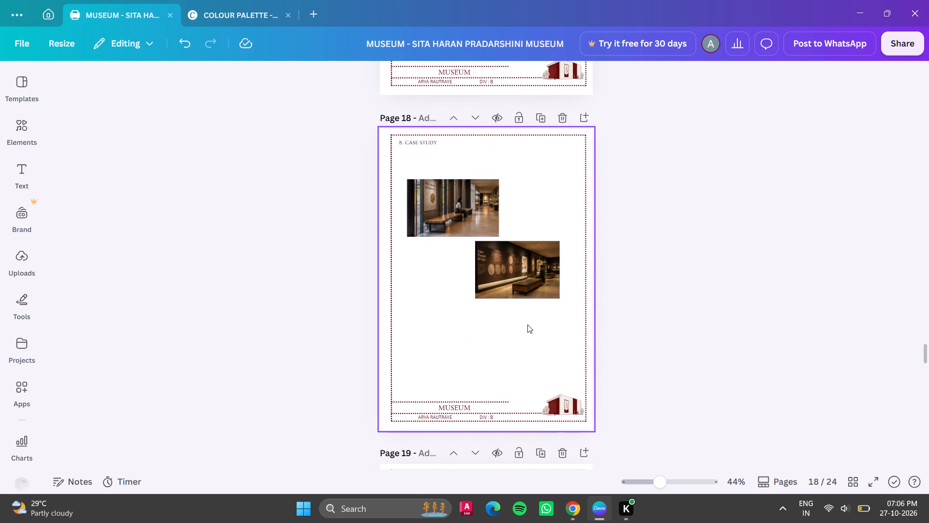
scroll(527, 324, up, 4)
scroll(523, 327, down, 6)
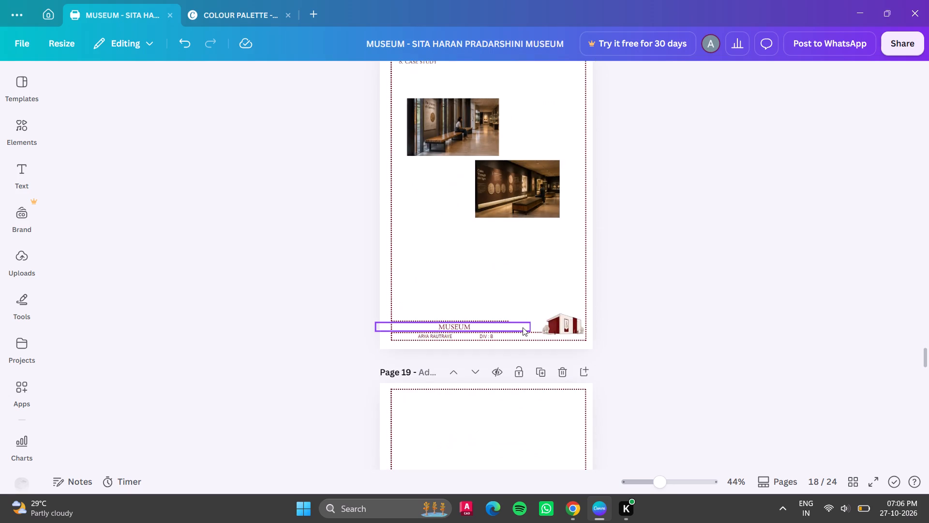
scroll(523, 327, down, 6)
scroll(523, 327, up, 11)
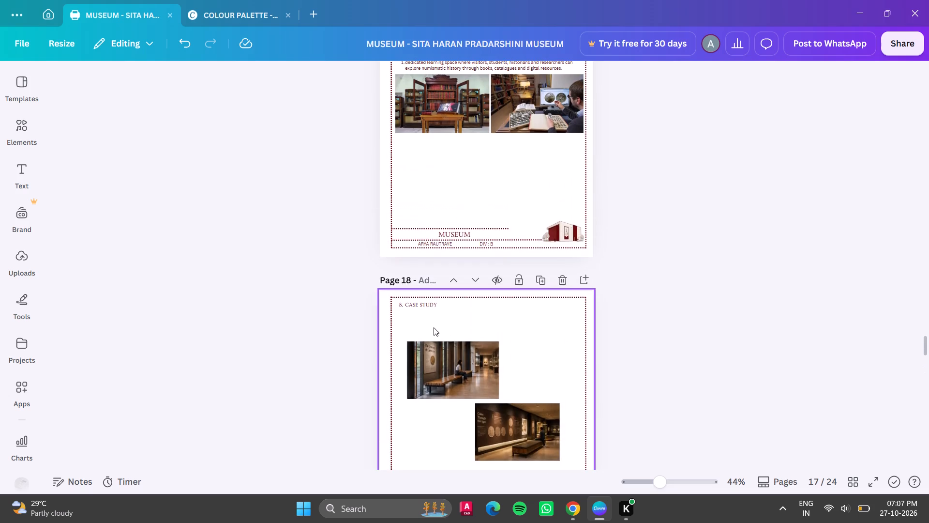
scroll(436, 326, up, 5)
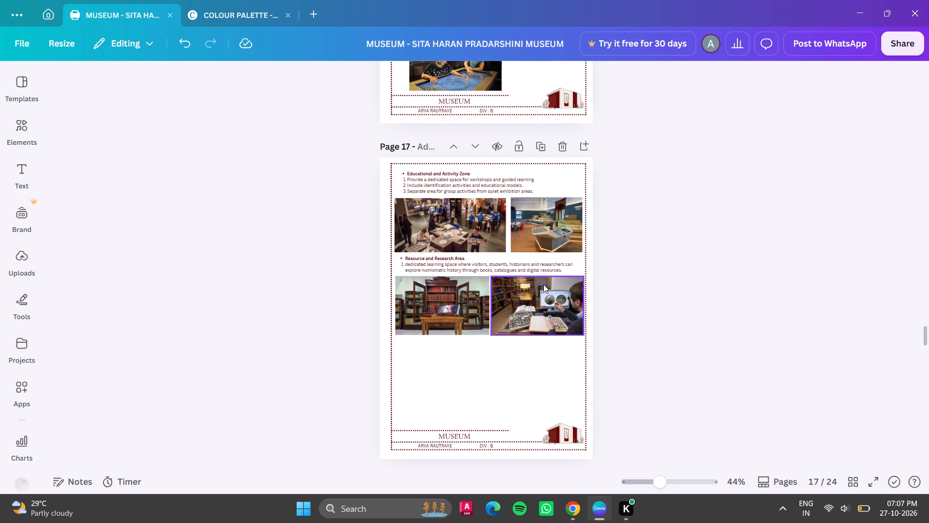
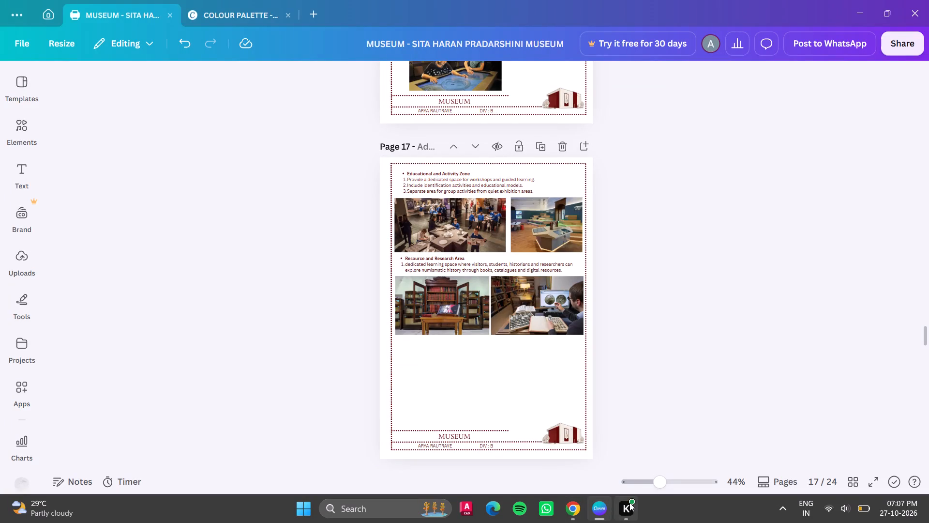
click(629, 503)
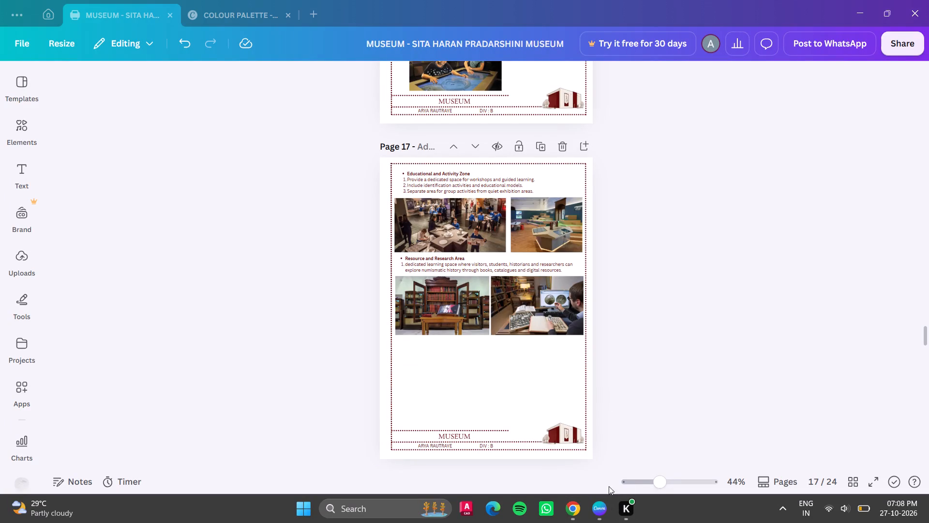
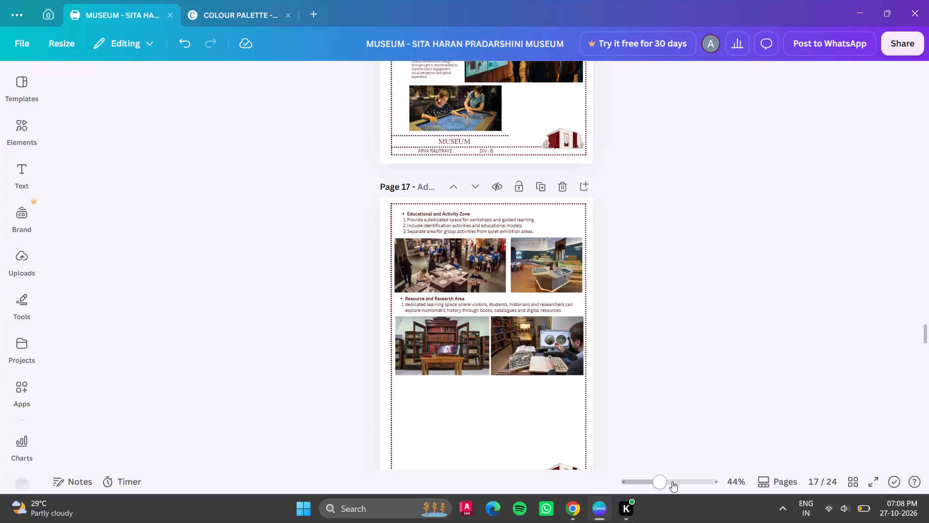
Move the two Resource and Research Area photos into a column along the left side of page 17, below their text.
click(672, 481)
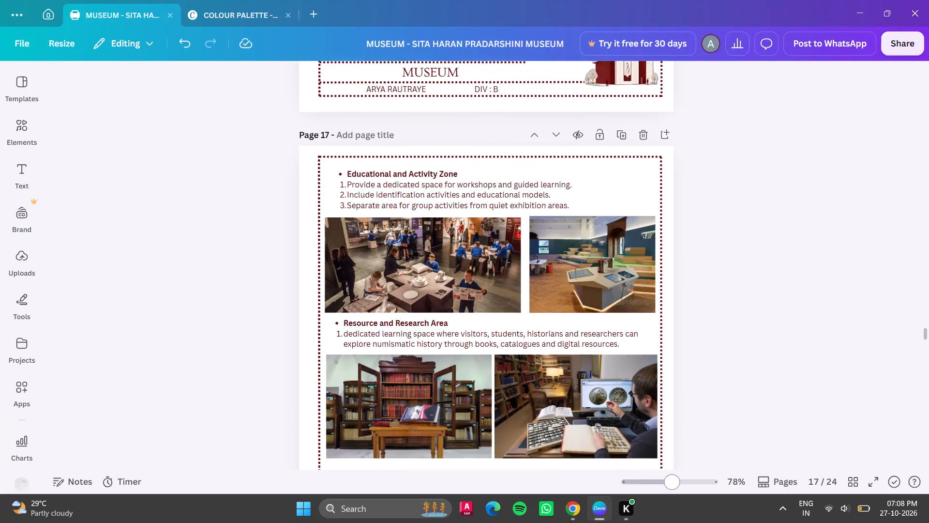
scroll(538, 278, down, 5)
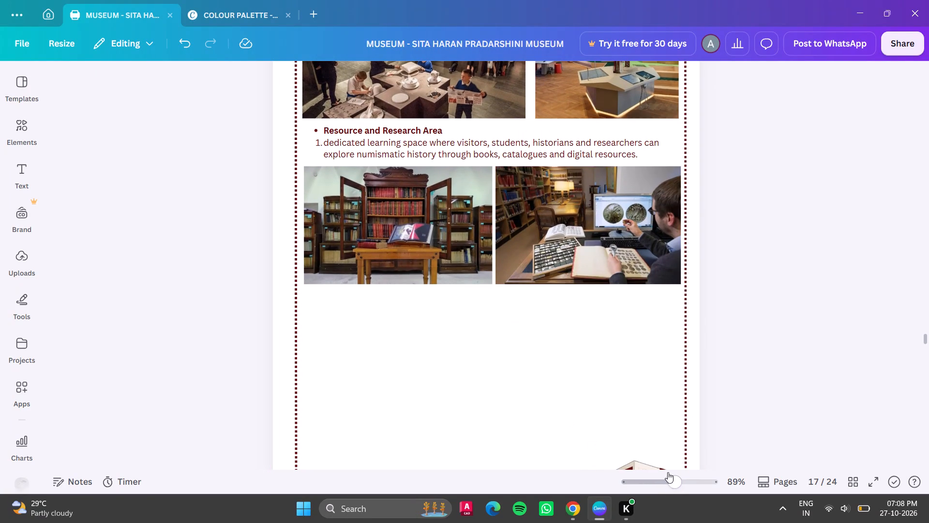
drag(674, 482, 662, 481)
drag(540, 225, 468, 303)
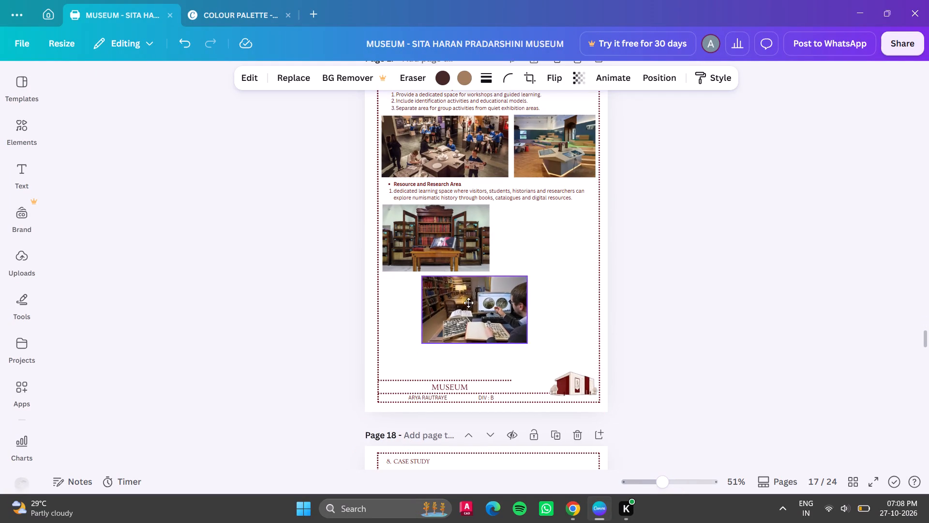
drag(468, 303, 434, 328)
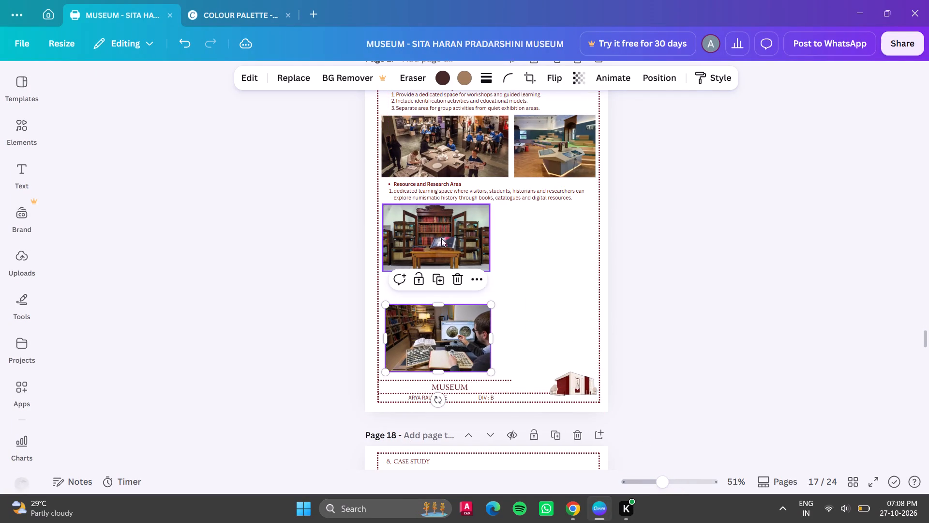
drag(451, 214, 459, 250)
Narrow the Resource and Research Area text box into a column and place it to the right of the bookcase photo.
scroll(519, 184, up, 2)
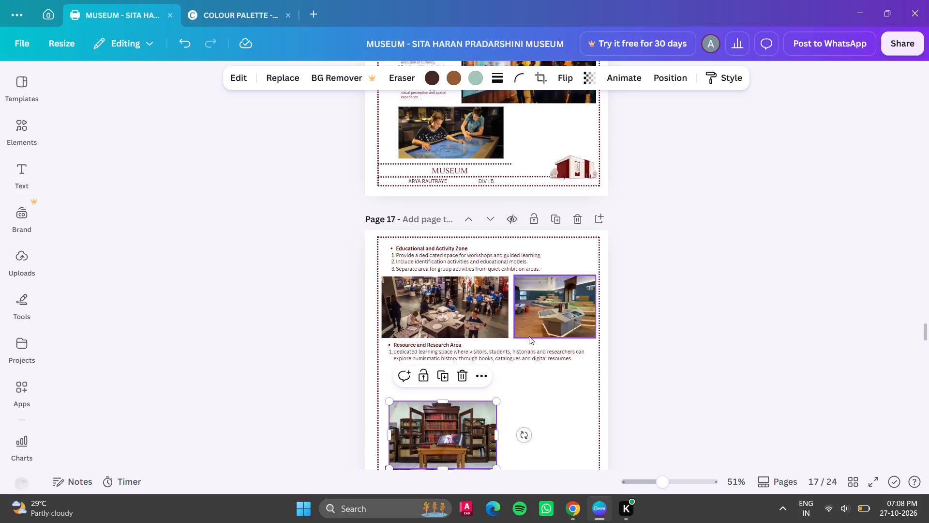
drag(526, 357, 533, 383)
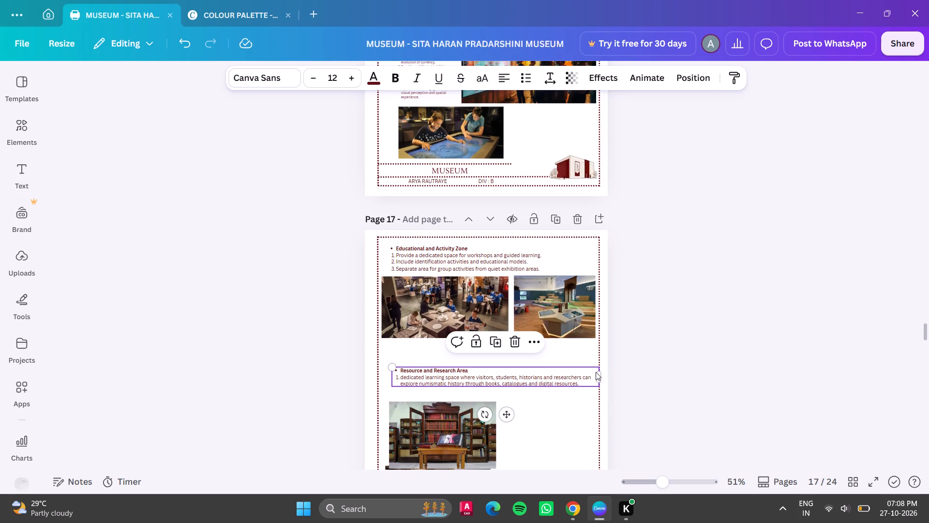
drag(600, 375, 478, 378)
drag(420, 372, 532, 410)
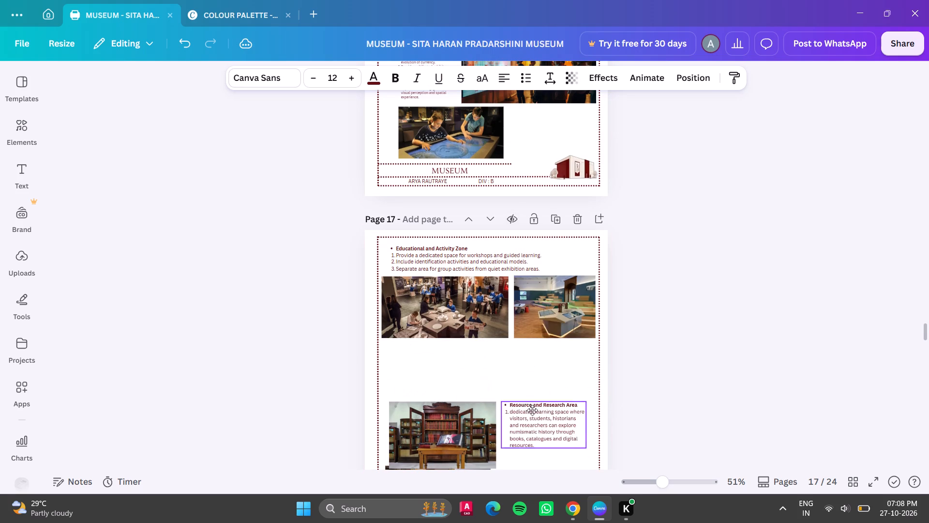
drag(532, 410, 527, 407)
click(472, 355)
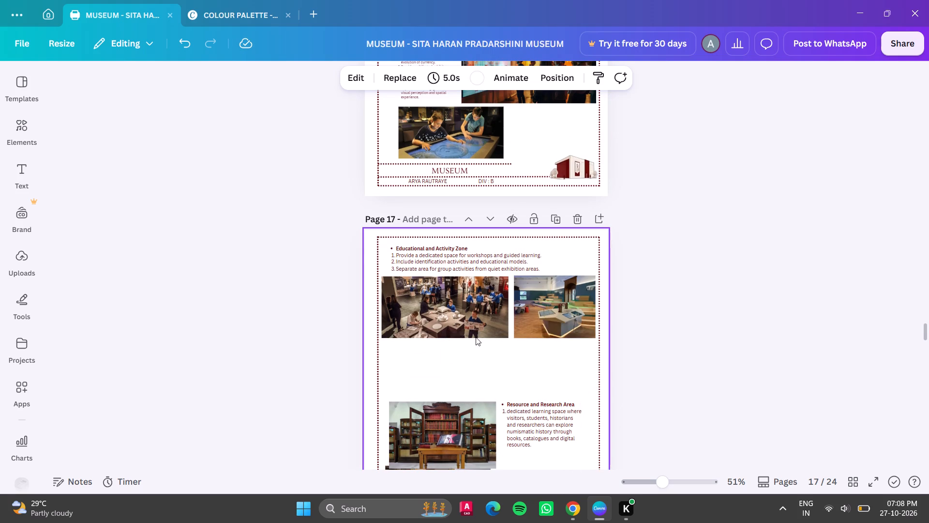
Rearrange the Educational and Activity Zone photos, moving the group-activity photo to page 17's upper right and the display-table photo below the text.
click(473, 310)
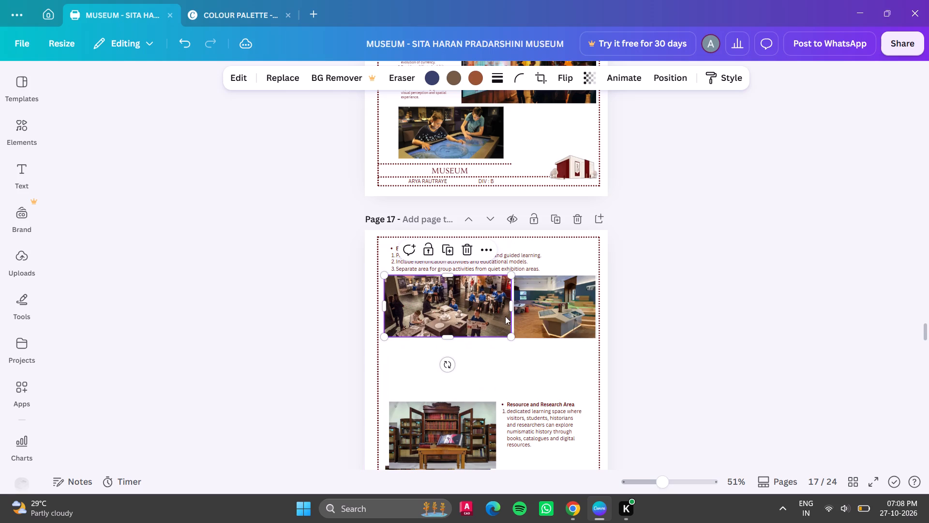
drag(545, 316, 416, 381)
drag(472, 251, 492, 308)
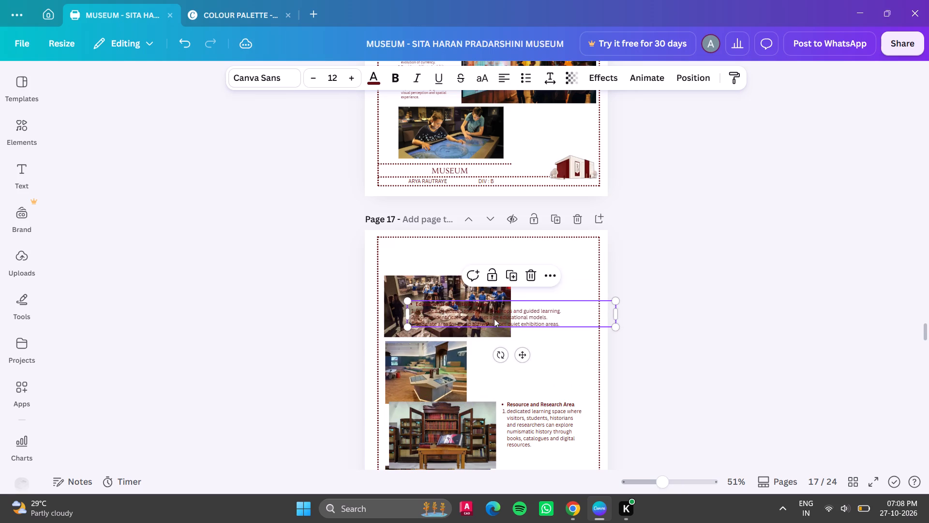
drag(496, 322, 477, 267)
drag(458, 314, 515, 288)
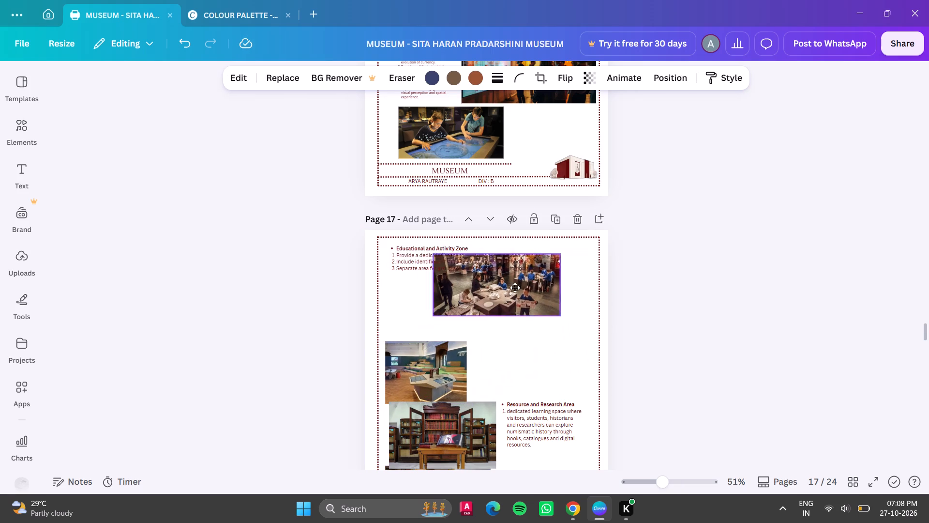
drag(515, 288, 542, 279)
Narrow the Educational and Activity Zone text into a column and place it at page 17's upper left, beside the group-activity photo.
drag(441, 261, 442, 321)
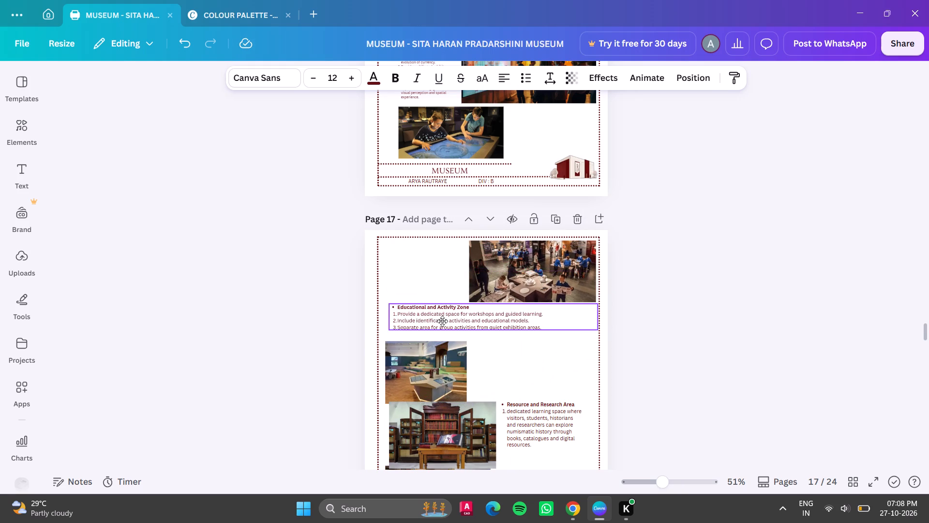
drag(442, 321, 450, 320)
drag(612, 314, 480, 319)
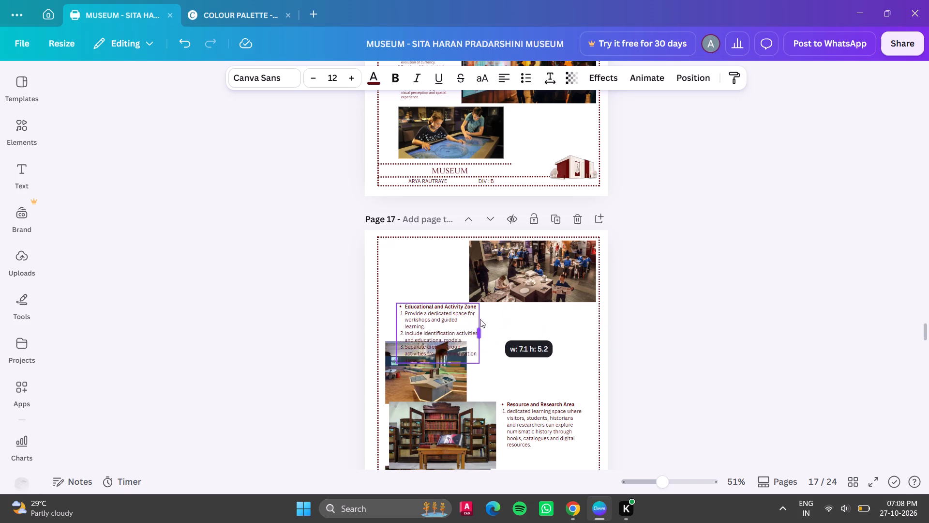
drag(480, 319, 460, 323)
drag(413, 328, 403, 270)
Enlarge the group-activity photo, place the display-table photo beneath it, and widen that photo to nearly the same width.
drag(522, 264, 522, 271)
drag(470, 306, 455, 321)
drag(448, 373, 577, 352)
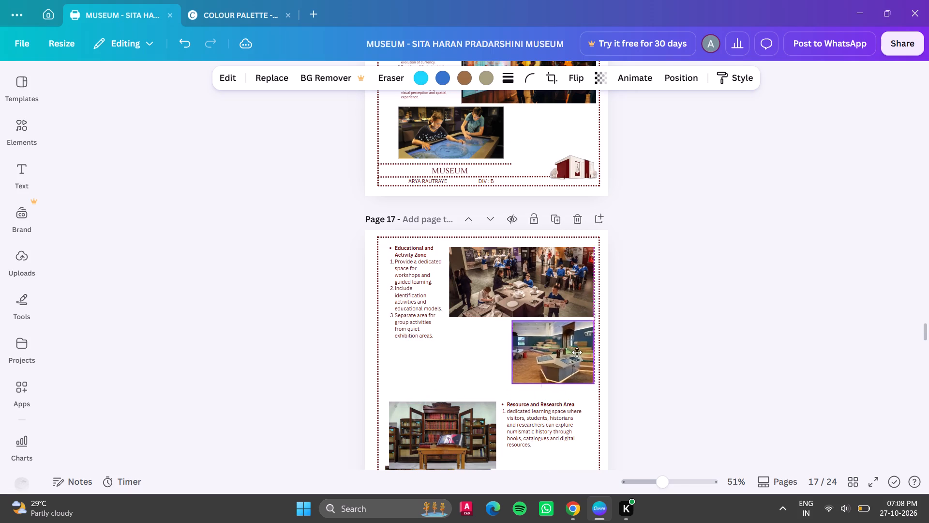
drag(577, 352, 574, 352)
drag(512, 380, 423, 380)
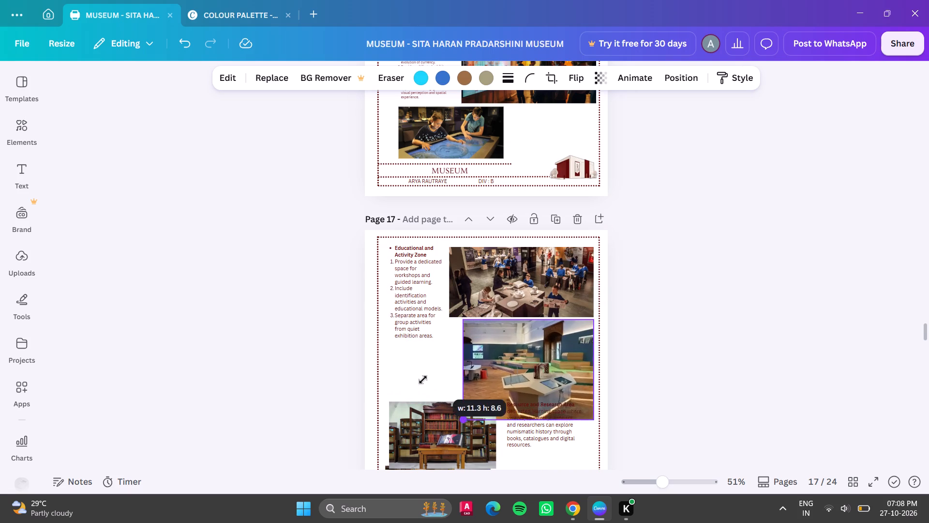
drag(423, 380, 502, 351)
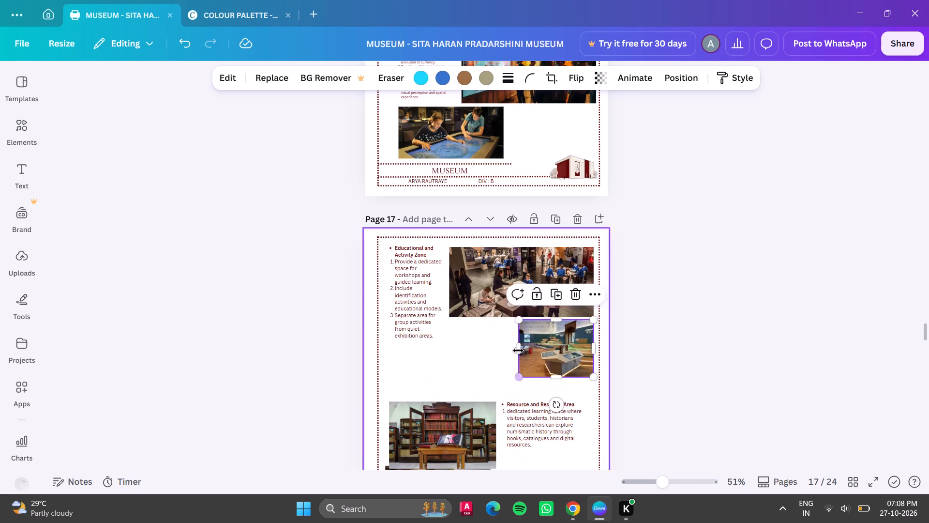
drag(517, 348, 460, 356)
drag(530, 341, 519, 348)
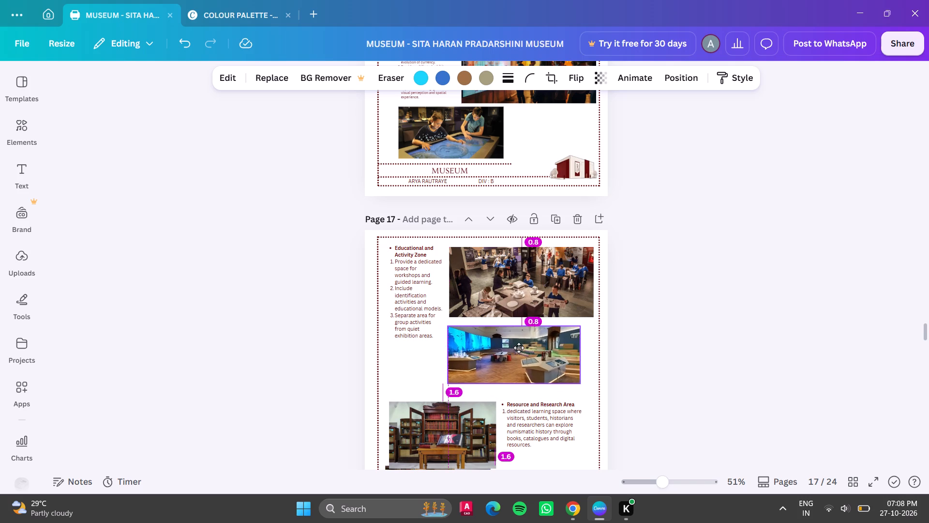
drag(519, 348, 519, 343)
Reduce the group-activity photo, stack the display-table photo closely beneath it at matching width, and set the text column beside them.
click(528, 266)
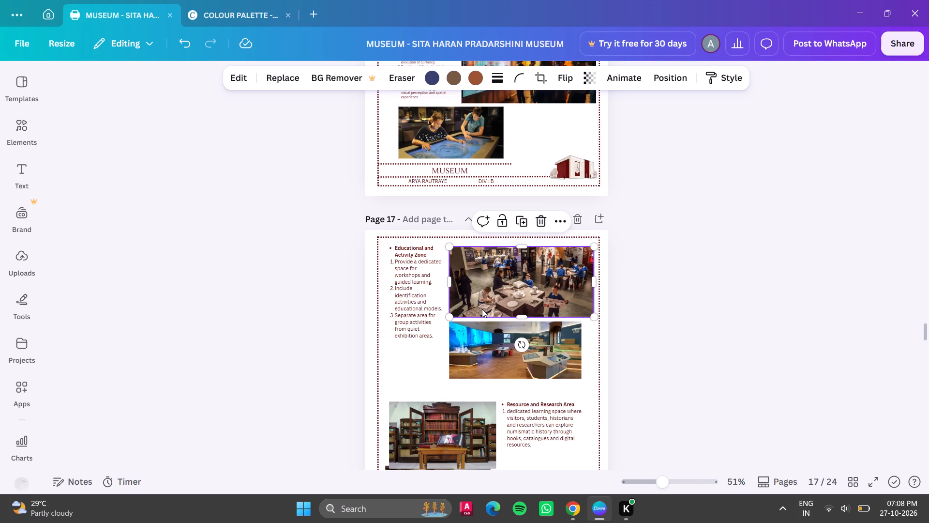
drag(450, 316, 470, 309)
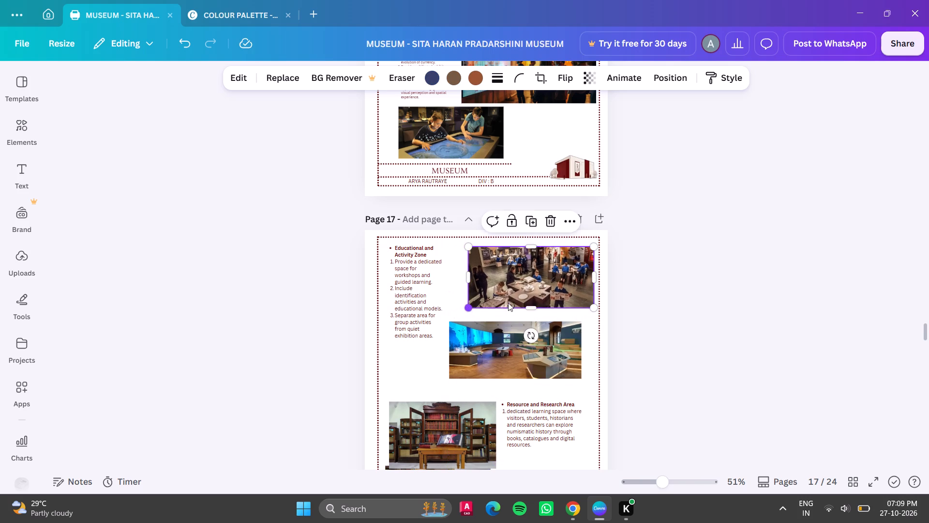
drag(540, 294, 520, 292)
drag(533, 340, 530, 330)
drag(581, 369, 575, 368)
drag(698, 358, 693, 367)
scroll(681, 370, down, 1)
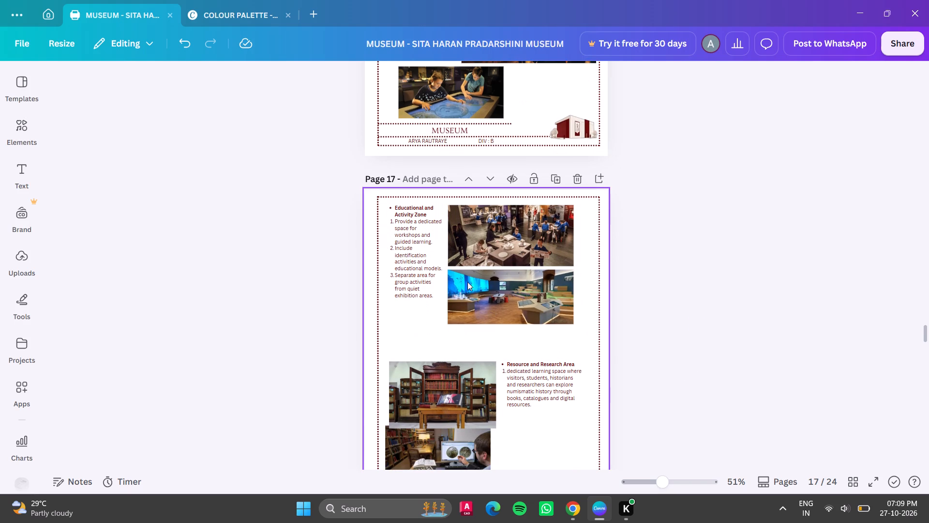
drag(417, 254, 419, 259)
click(676, 269)
Stack the bookcase photo closely above the coin-study photo on page 17, with their left edges aligned.
scroll(672, 286, down, 2)
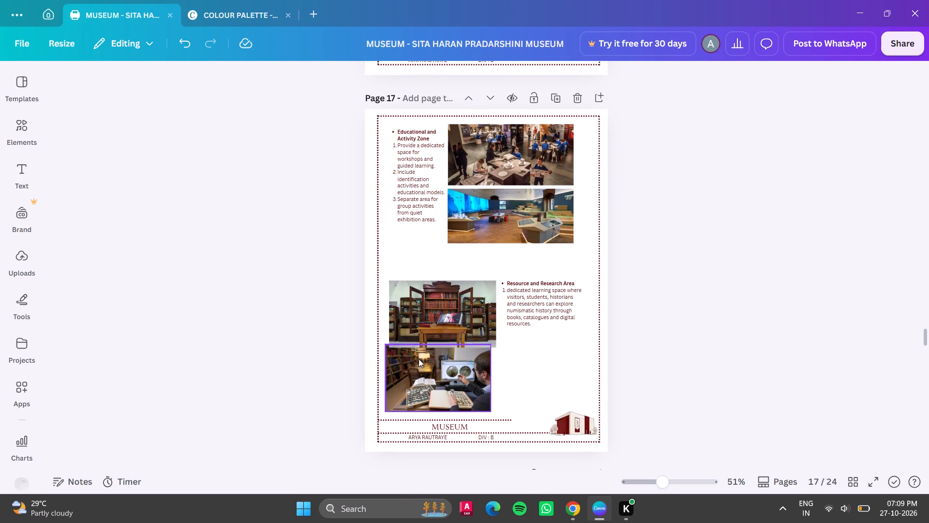
drag(440, 332, 443, 301)
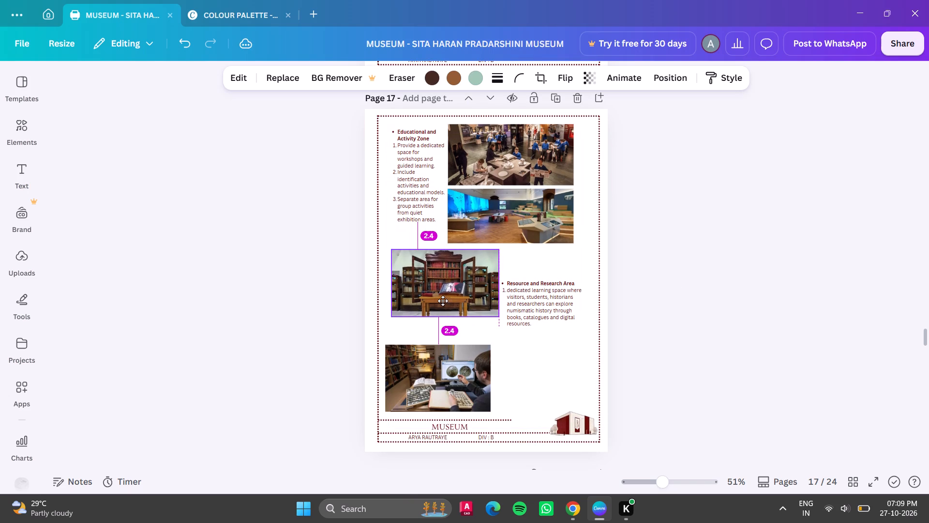
drag(443, 301, 441, 302)
click(462, 376)
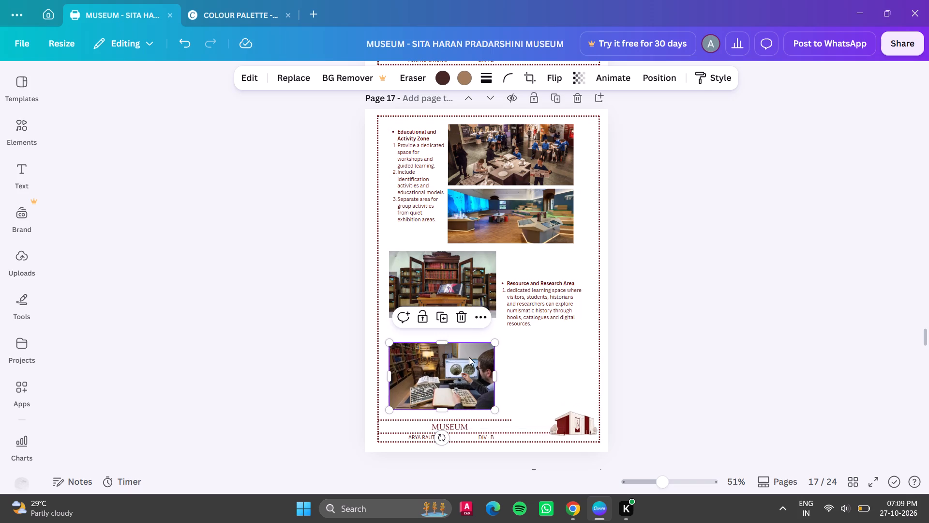
drag(465, 278, 464, 299)
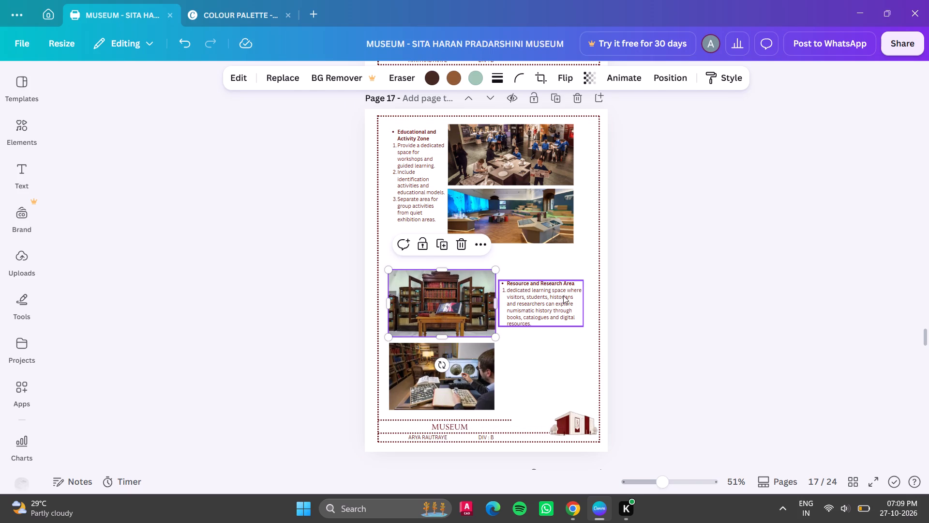
Narrow the Resource and Research Area text box to just under 4.4 wide and move it to the page's right border.
click(564, 298)
drag(586, 306, 553, 308)
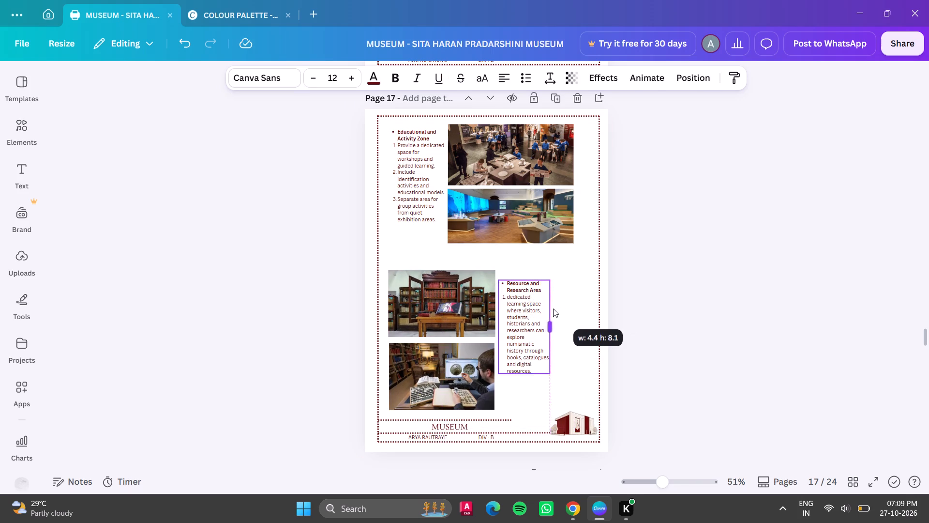
drag(553, 308, 548, 311)
drag(525, 317, 573, 317)
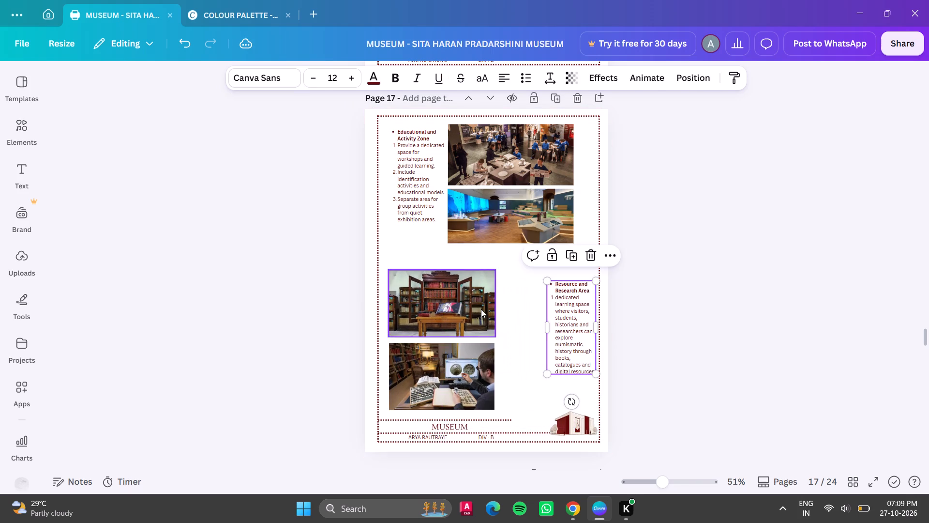
Widen the bookcase photo beyond 10.2 and enlarge the coin-study photo beneath it to match its width.
click(468, 309)
drag(499, 277, 509, 273)
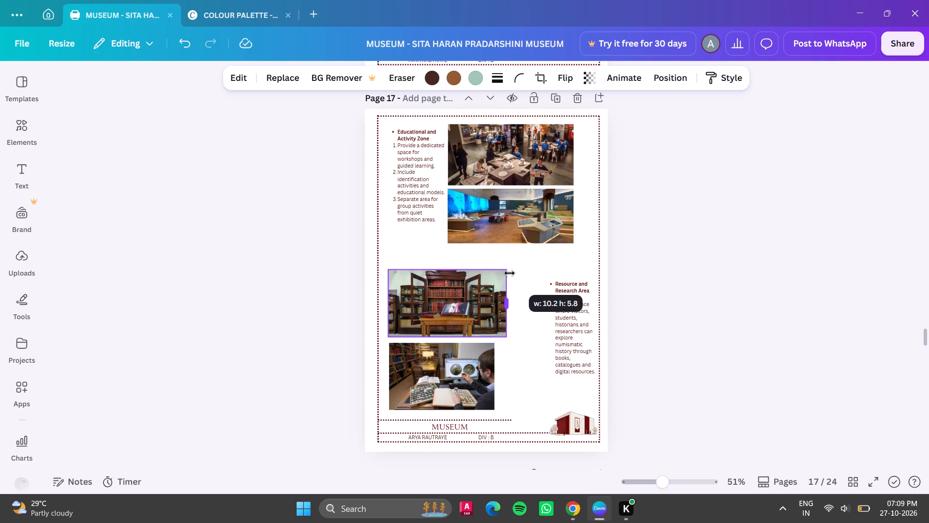
drag(509, 273, 519, 276)
click(485, 387)
drag(503, 305, 502, 292)
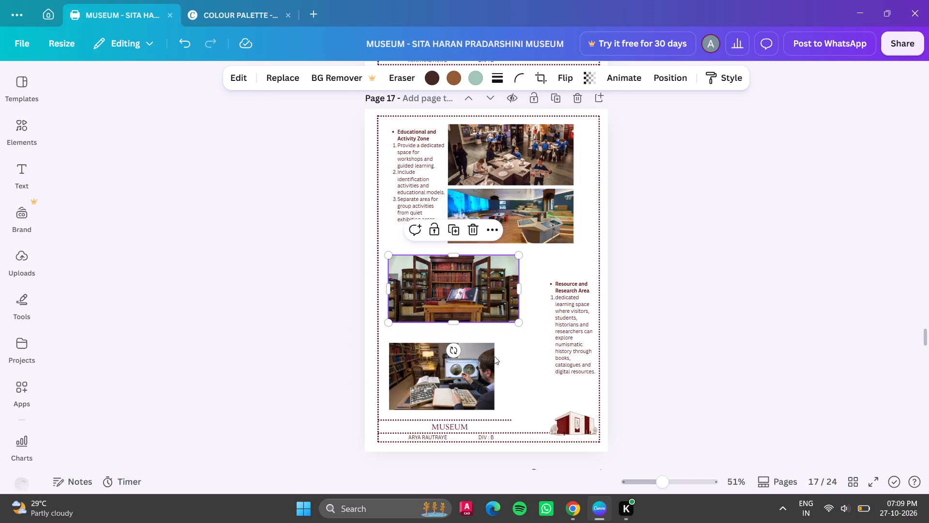
click(485, 370)
drag(497, 346, 519, 336)
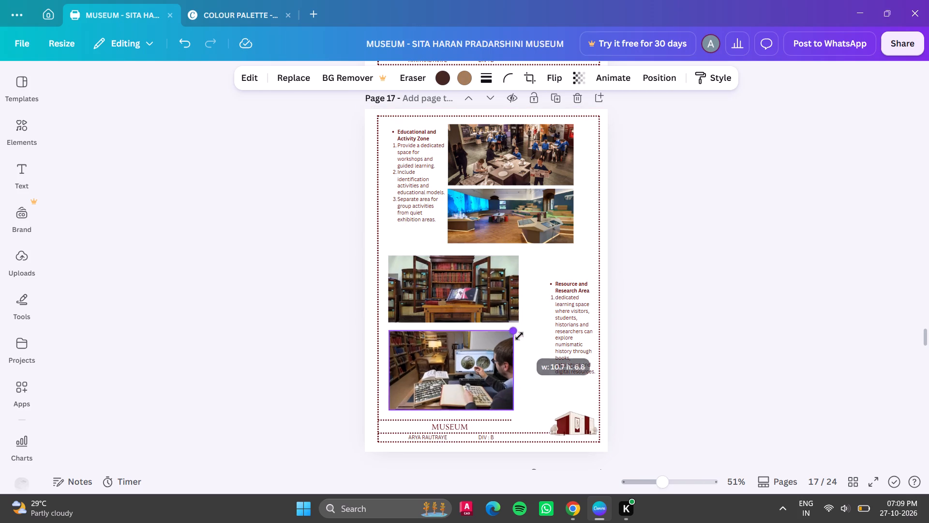
drag(519, 336, 523, 335)
Crop the bottom of the coin-study photo and restack the bookcase photo closely above it with left edges aligned.
click(692, 352)
drag(470, 363, 468, 369)
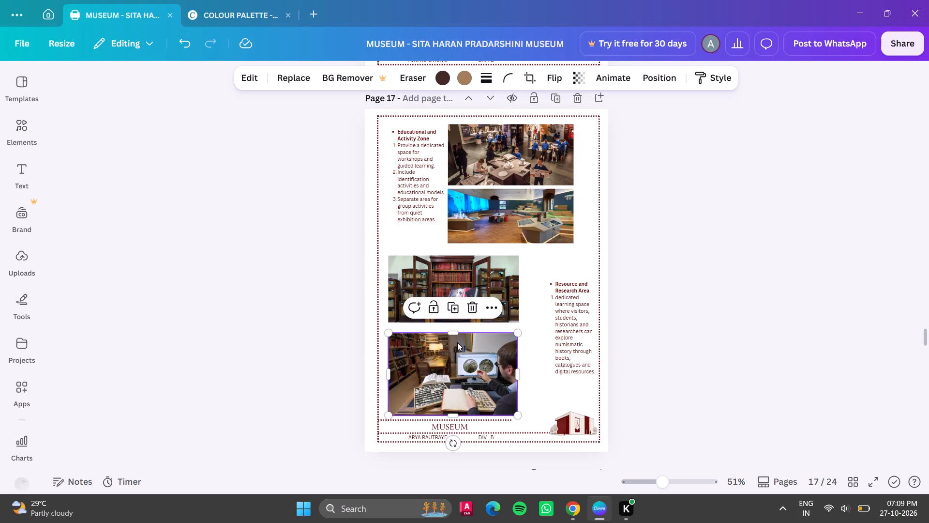
drag(457, 414, 459, 397)
click(765, 384)
drag(474, 368, 474, 373)
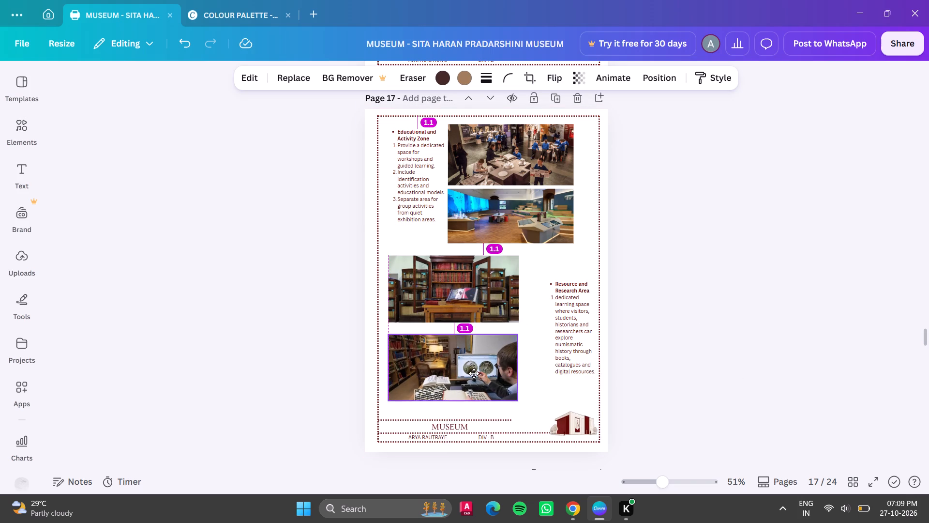
drag(474, 373, 475, 374)
click(476, 364)
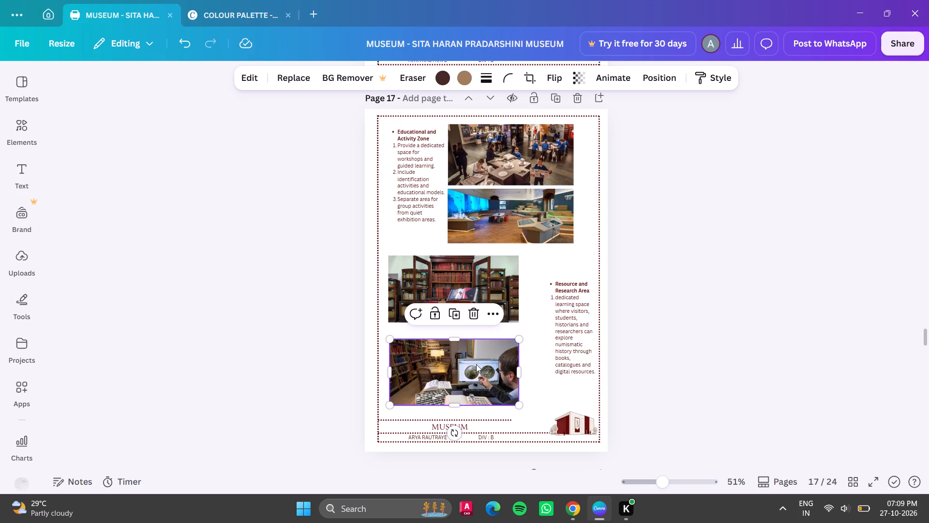
drag(508, 285, 509, 297)
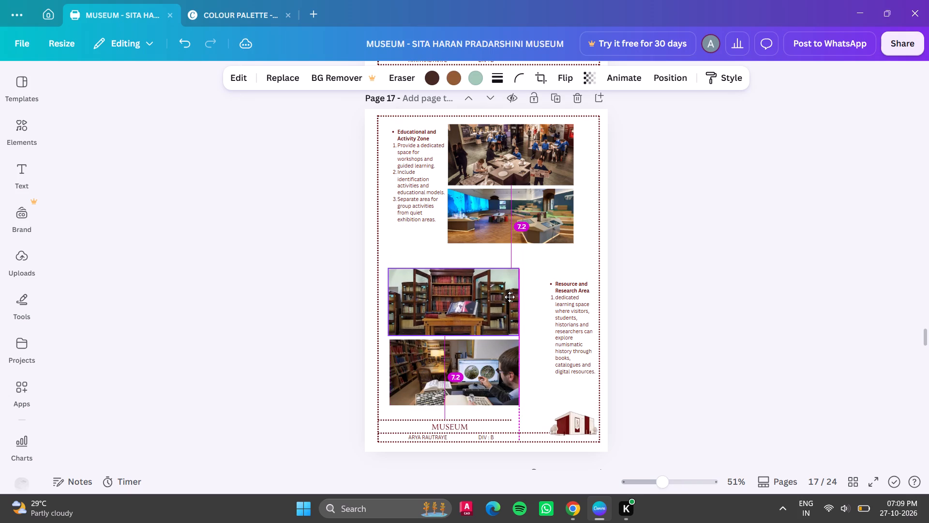
drag(509, 297, 511, 297)
click(522, 333)
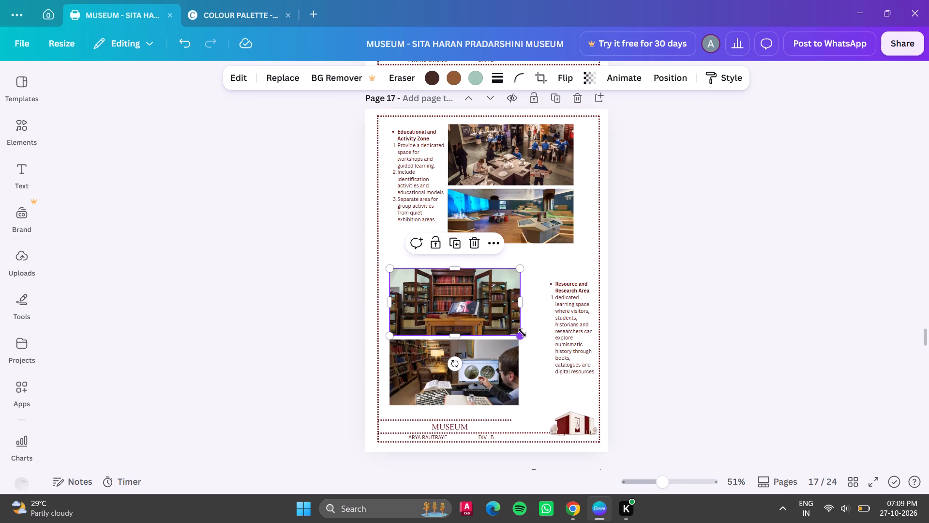
Move the Resource and Research Area text box on page 17 inward from the page border, closer to the bookcase and coin-study photos.
drag(574, 332, 557, 330)
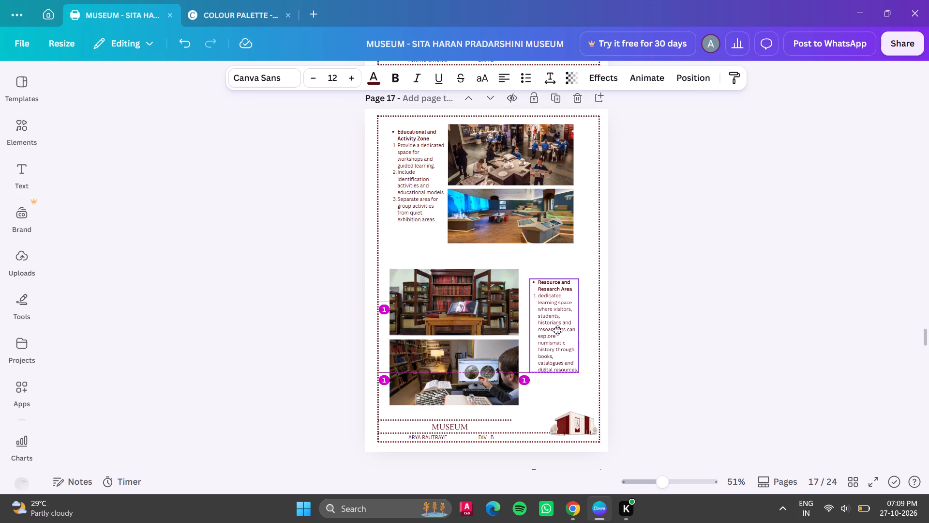
drag(557, 330, 556, 332)
click(711, 332)
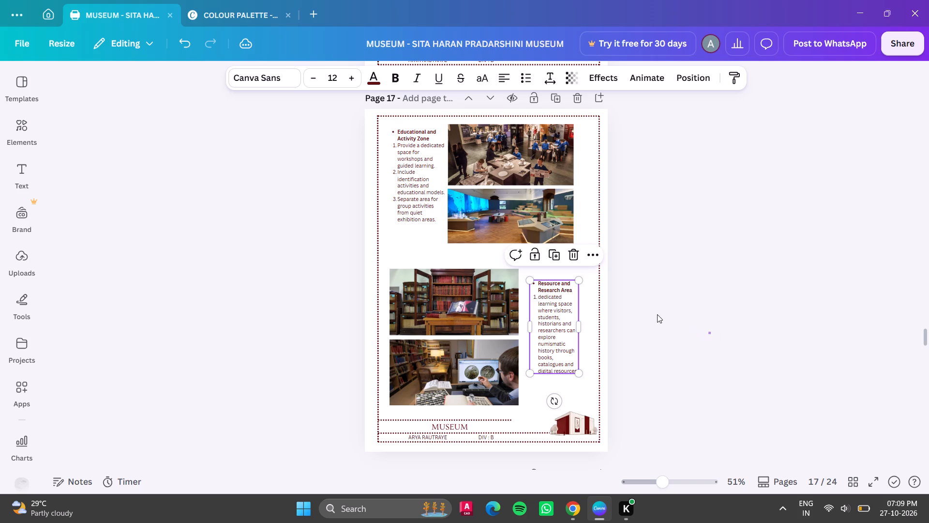
Enlarge the workshop photo at page 17's top and shift it toward the page border, with the exhibit-hall photo moved down for clearance.
scroll(653, 305, up, 2)
drag(498, 294, 498, 311)
click(530, 231)
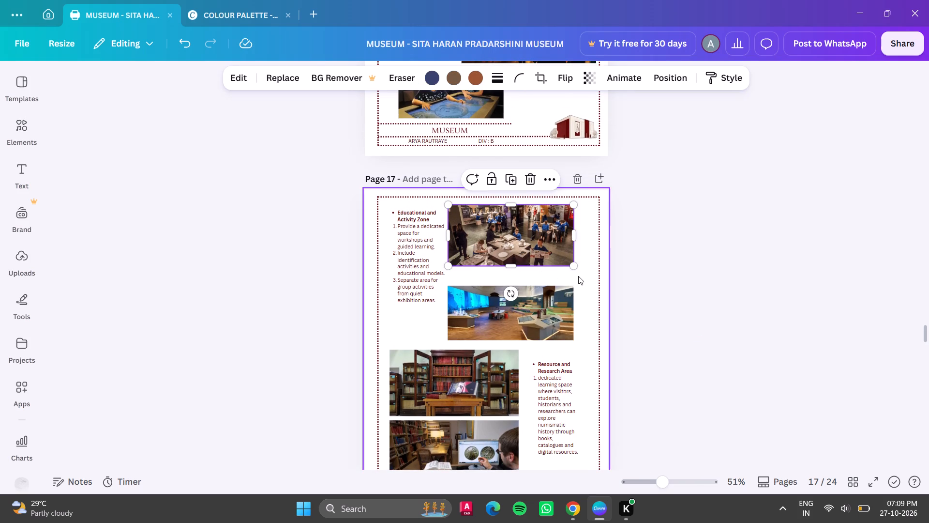
drag(574, 268, 588, 276)
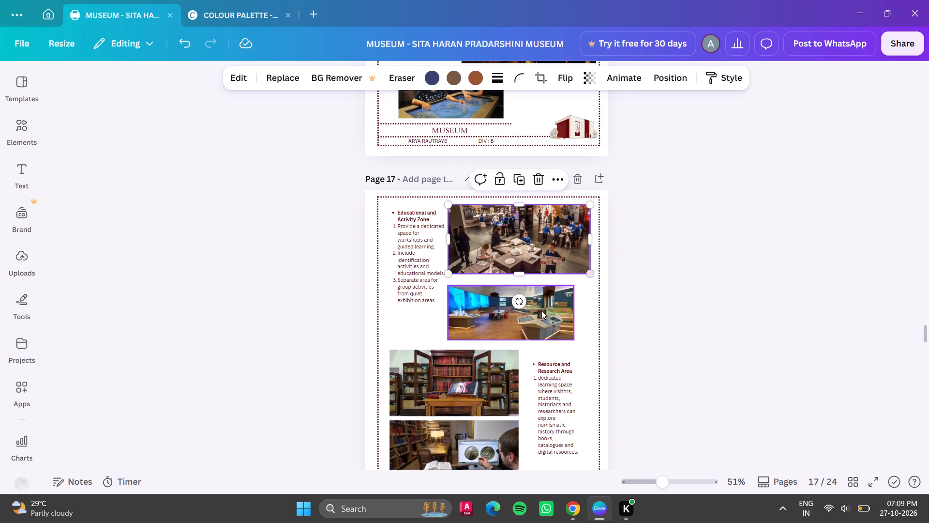
click(540, 252)
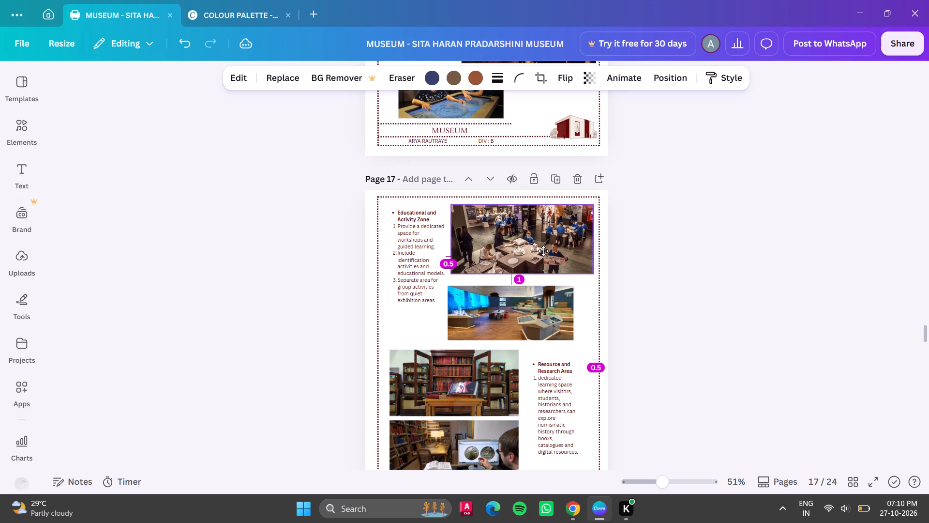
click(545, 285)
Restack the exhibit-hall photo closely beneath the workshop photo, left edges aligned, and enlarge it to match the workshop photo's width.
drag(528, 308, 533, 297)
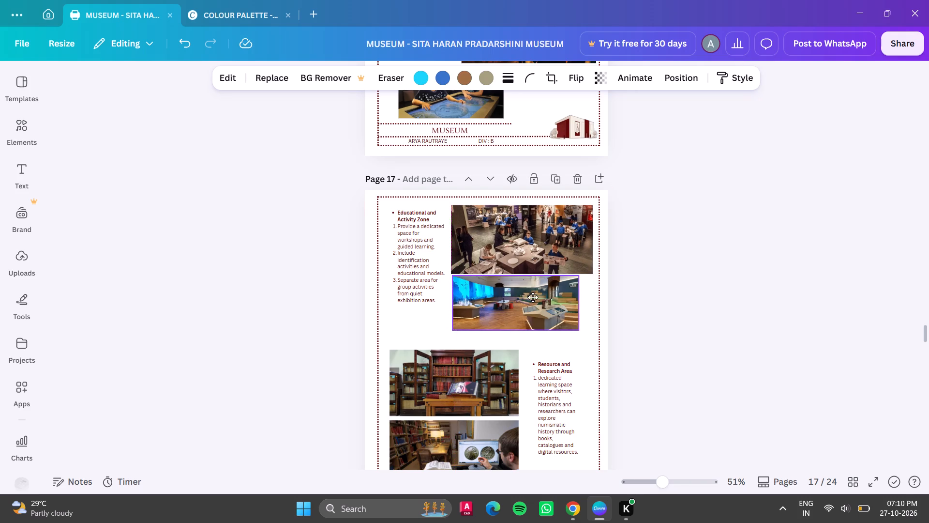
drag(533, 297, 530, 300)
drag(575, 334, 595, 337)
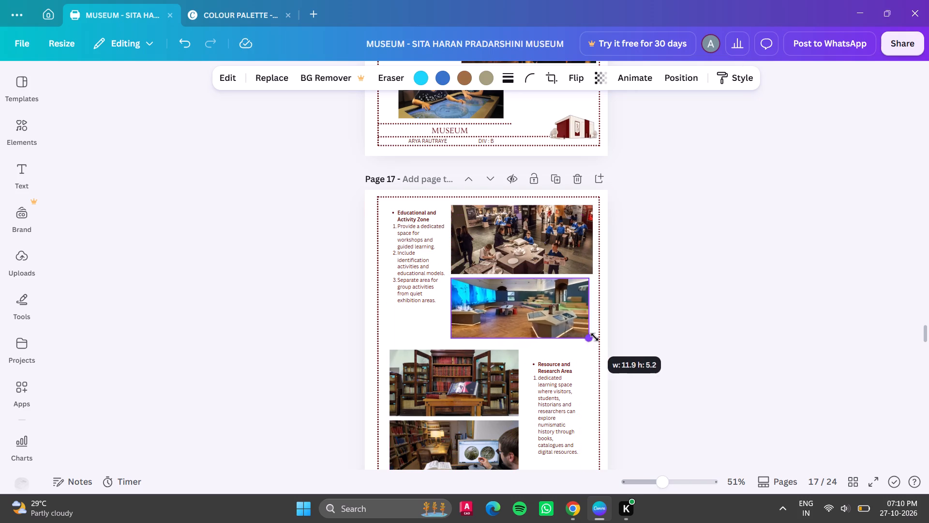
drag(595, 337, 590, 335)
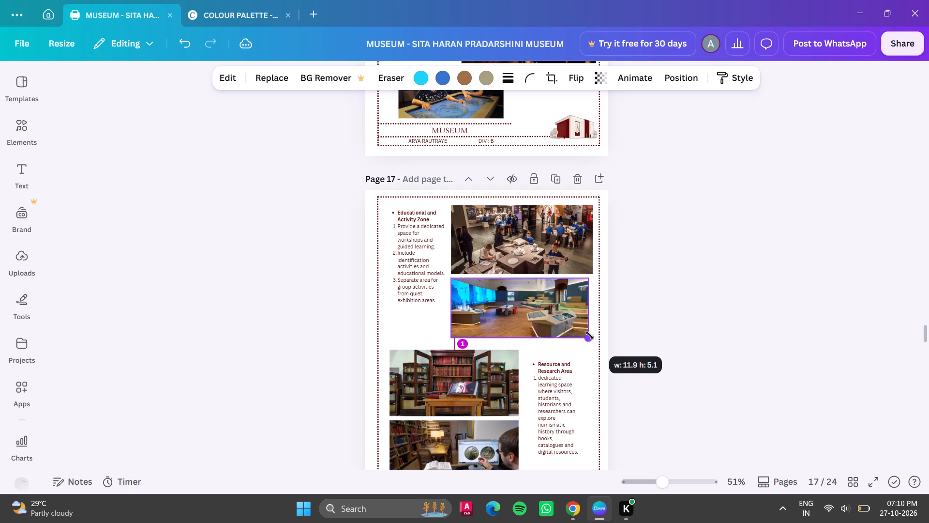
drag(590, 335, 592, 337)
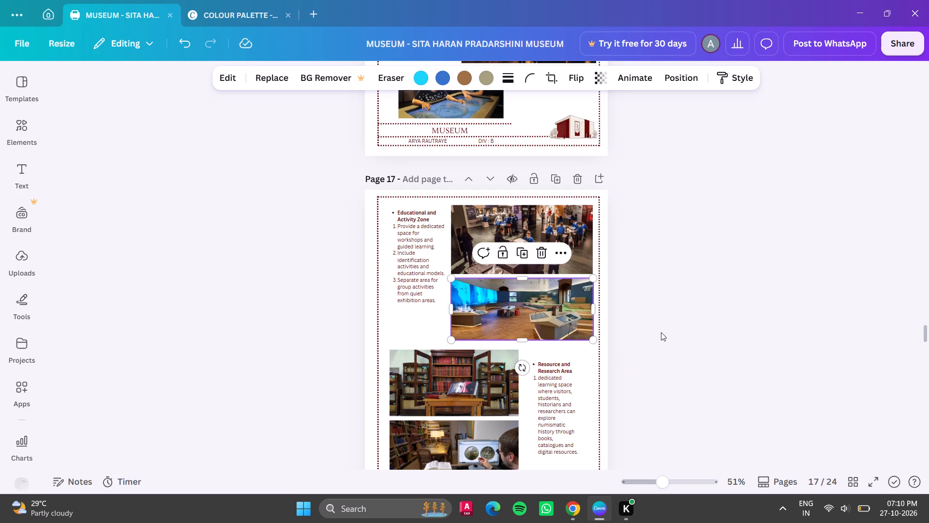
click(661, 332)
Shift the bookcase photo slightly outward and down, and align the coin-study photo beneath it with a 0.4 gap.
scroll(641, 323, down, 2)
click(498, 312)
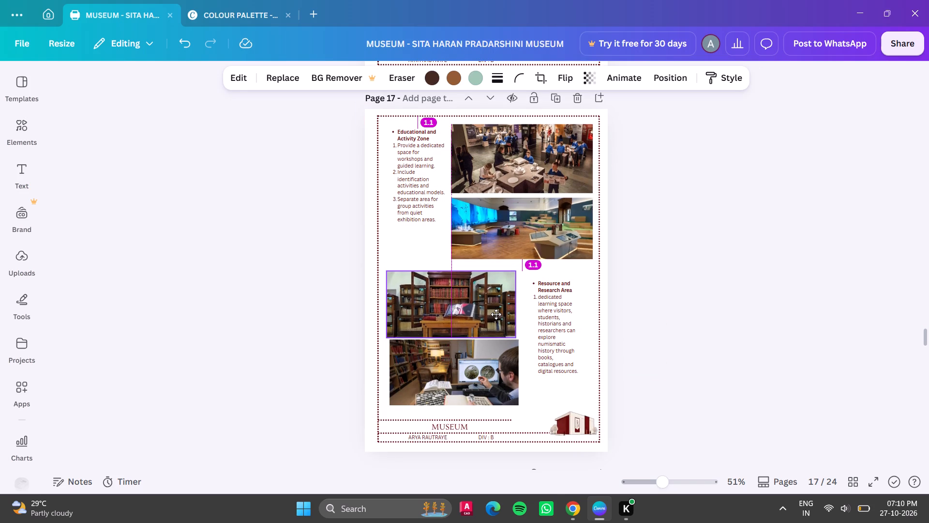
drag(694, 316, 689, 320)
click(506, 383)
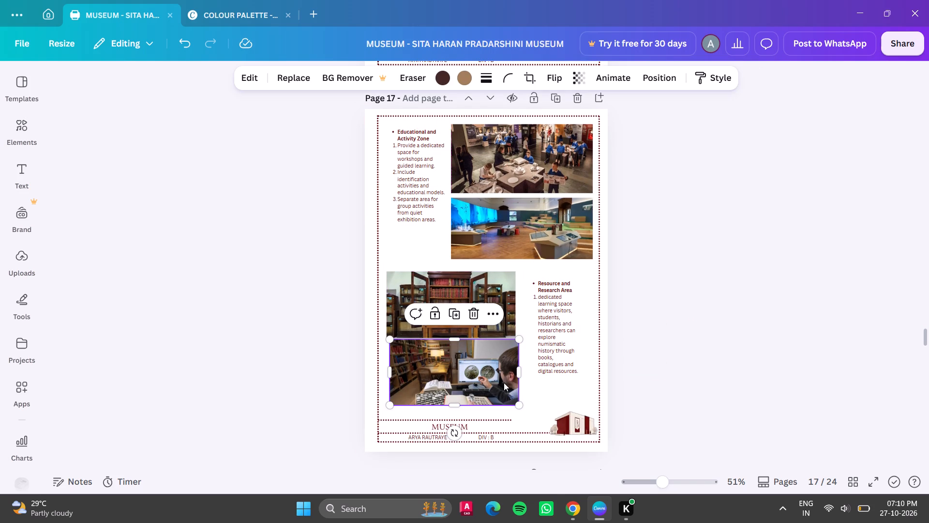
click(670, 379)
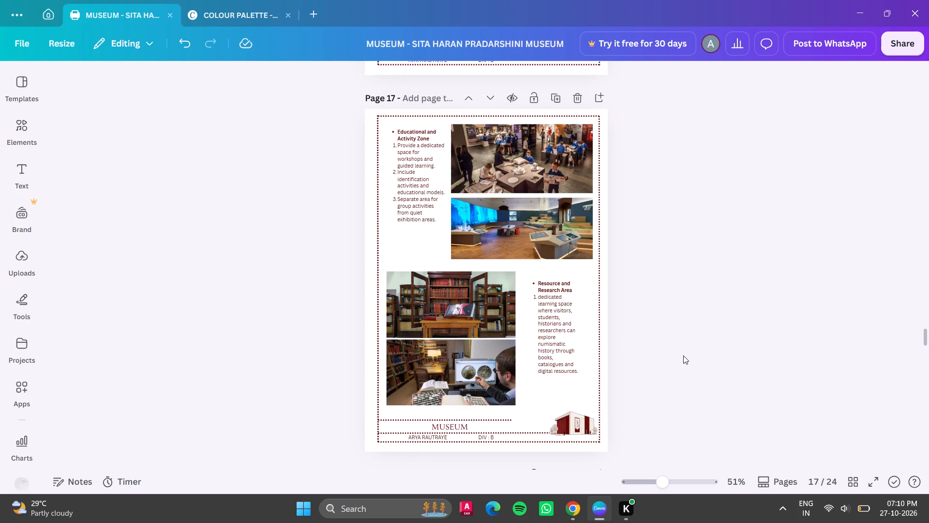
click(446, 370)
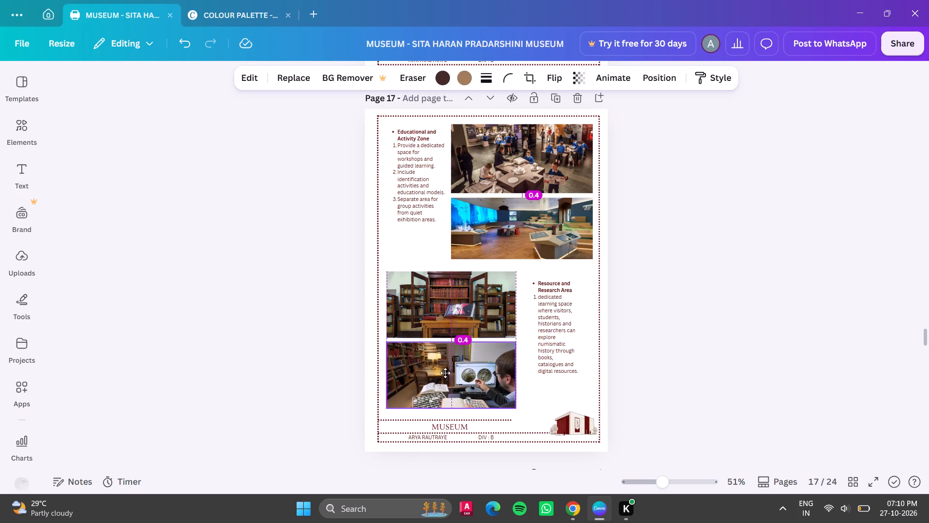
click(749, 359)
Move the Resource and Research Area text box close beside the bookcase photo, with its heading near the photo's top edge.
drag(565, 338, 562, 331)
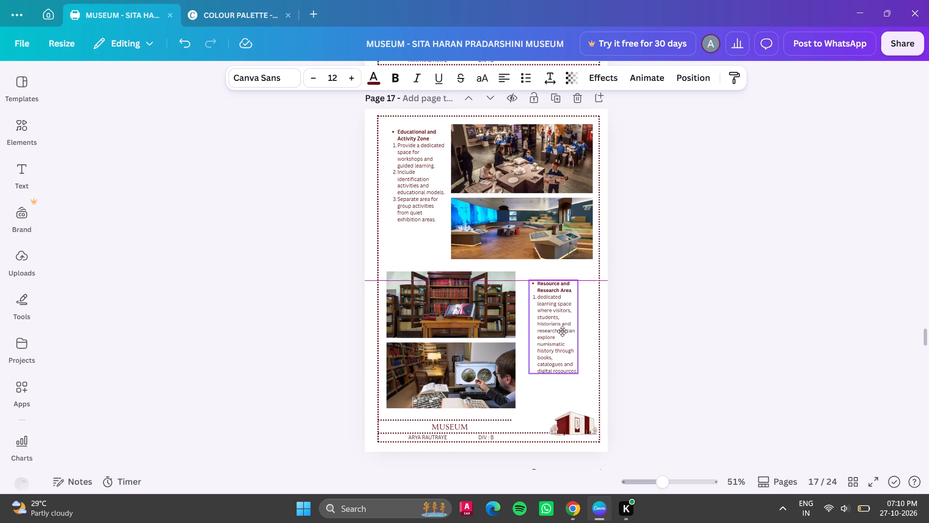
drag(562, 331, 554, 332)
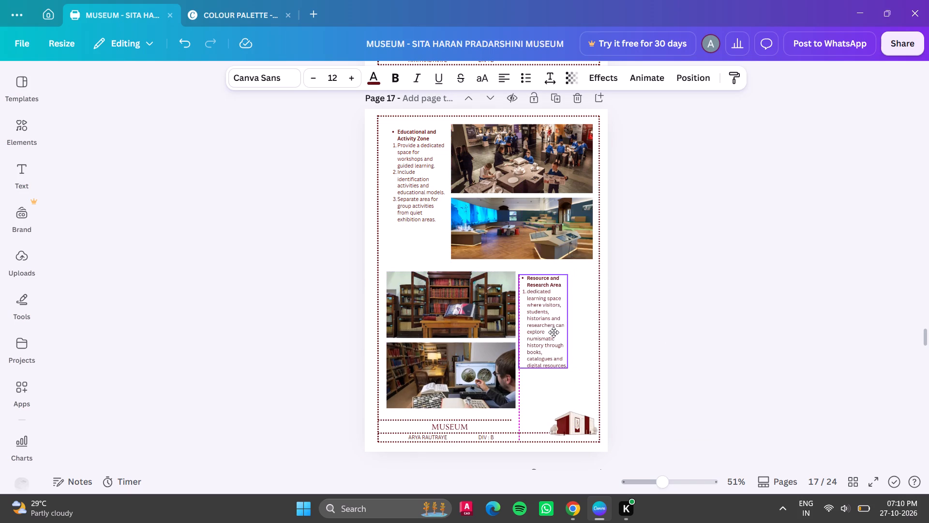
drag(554, 332, 555, 331)
click(777, 324)
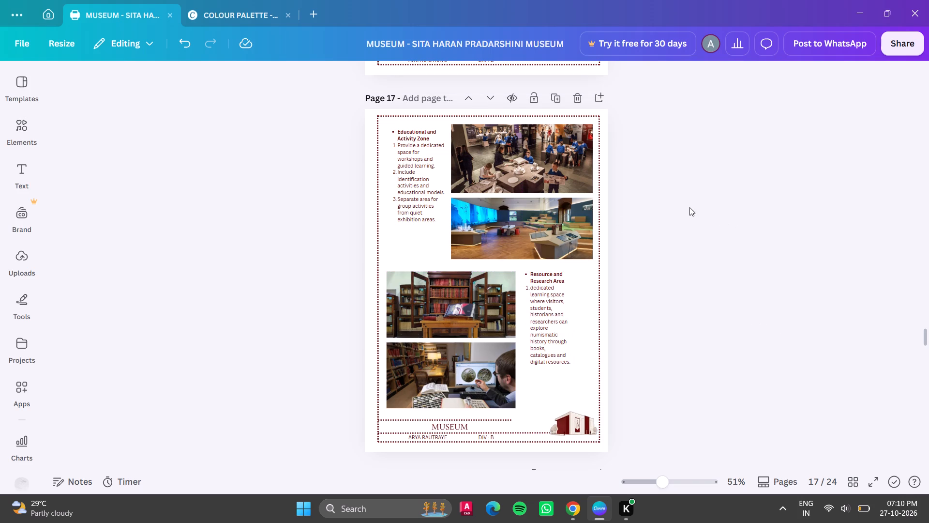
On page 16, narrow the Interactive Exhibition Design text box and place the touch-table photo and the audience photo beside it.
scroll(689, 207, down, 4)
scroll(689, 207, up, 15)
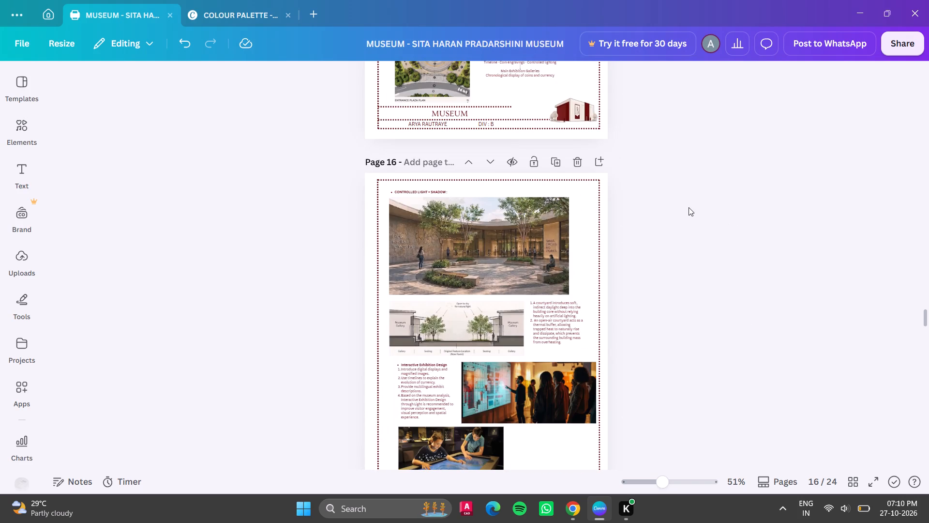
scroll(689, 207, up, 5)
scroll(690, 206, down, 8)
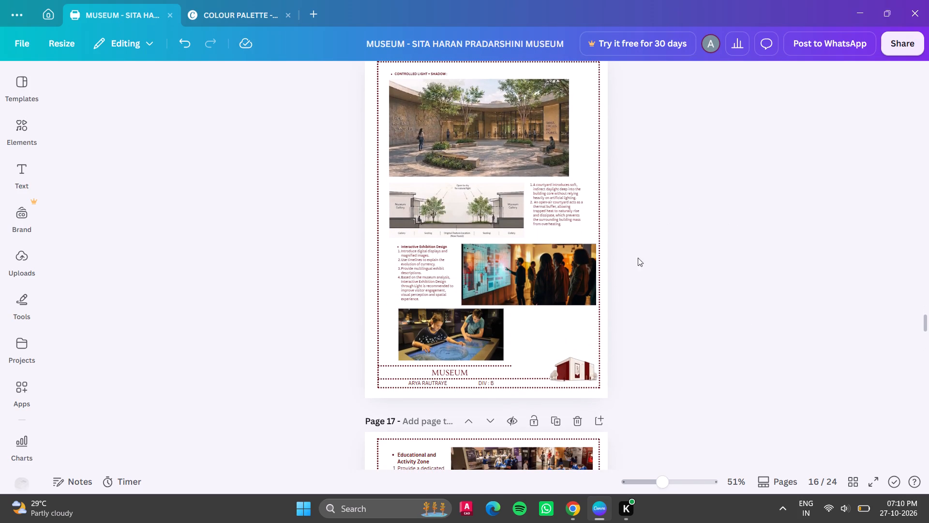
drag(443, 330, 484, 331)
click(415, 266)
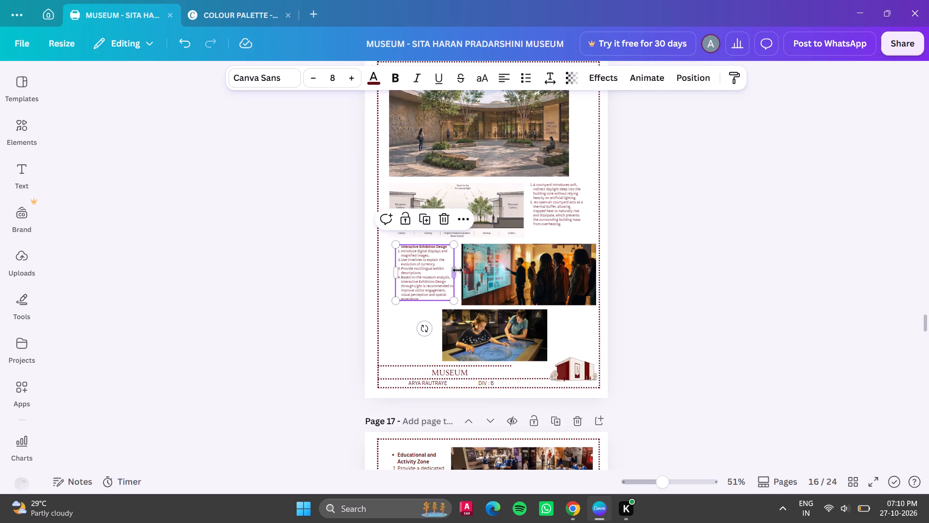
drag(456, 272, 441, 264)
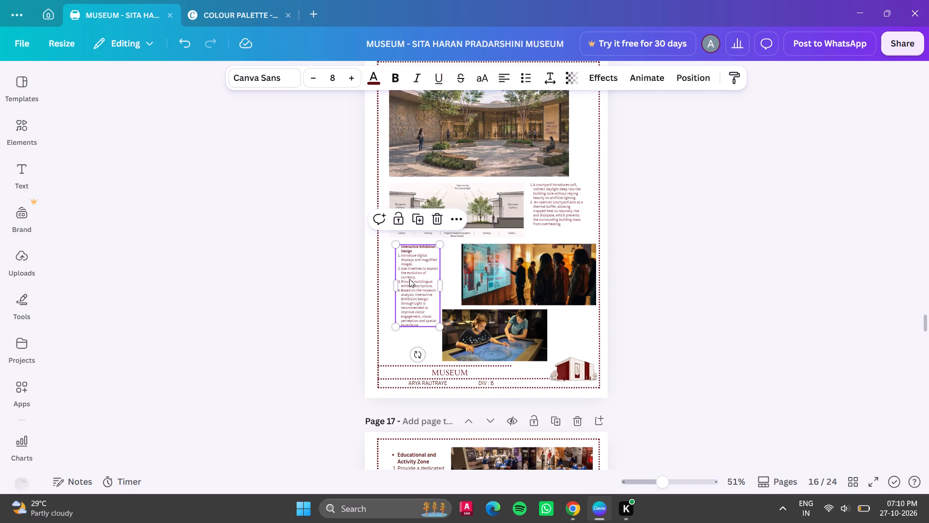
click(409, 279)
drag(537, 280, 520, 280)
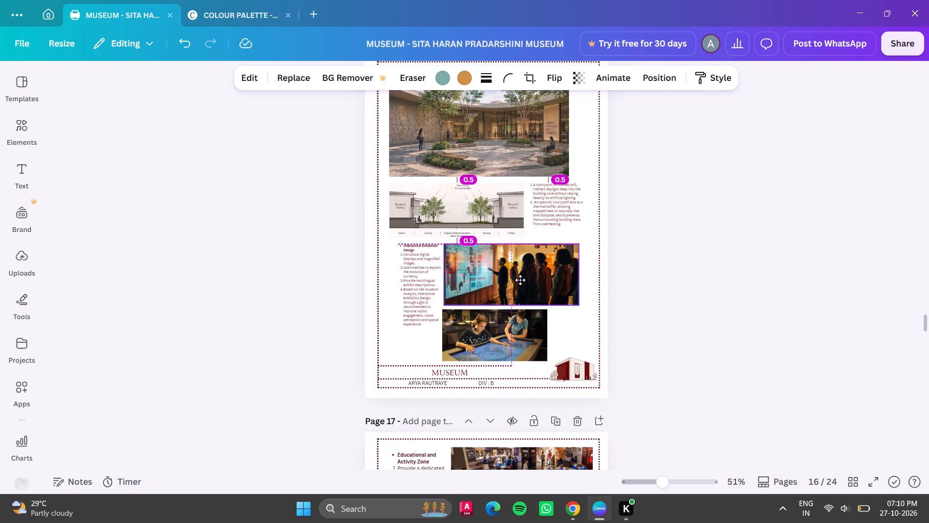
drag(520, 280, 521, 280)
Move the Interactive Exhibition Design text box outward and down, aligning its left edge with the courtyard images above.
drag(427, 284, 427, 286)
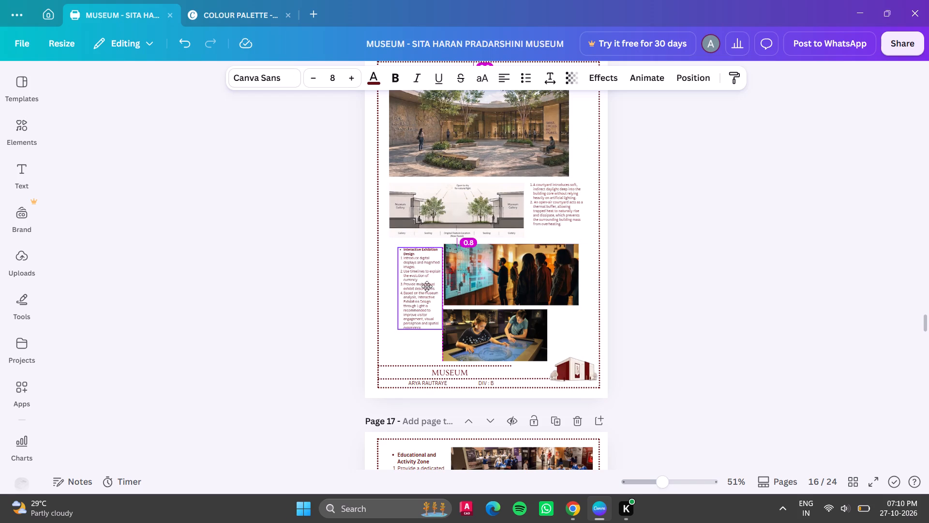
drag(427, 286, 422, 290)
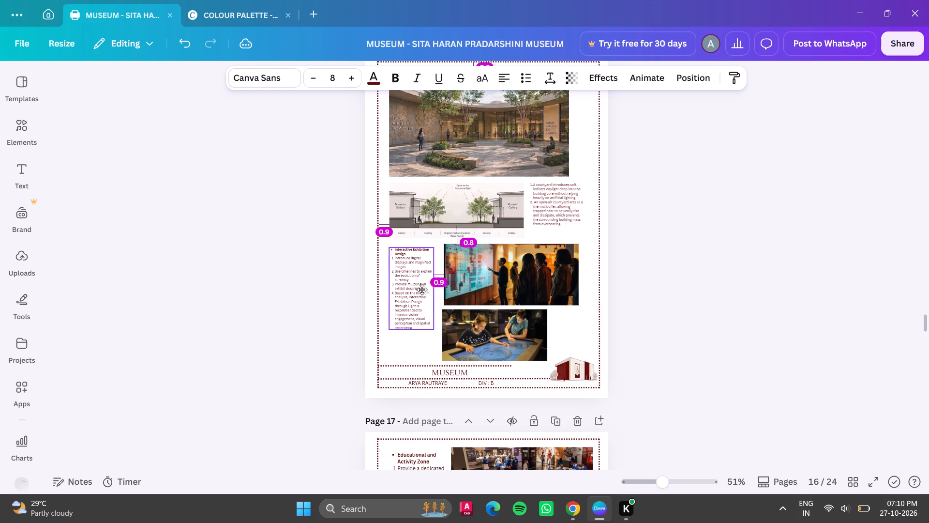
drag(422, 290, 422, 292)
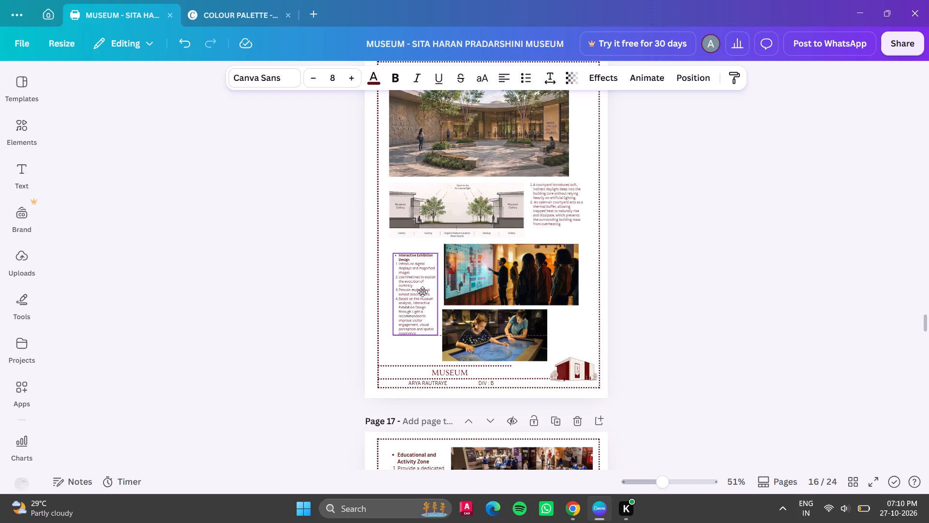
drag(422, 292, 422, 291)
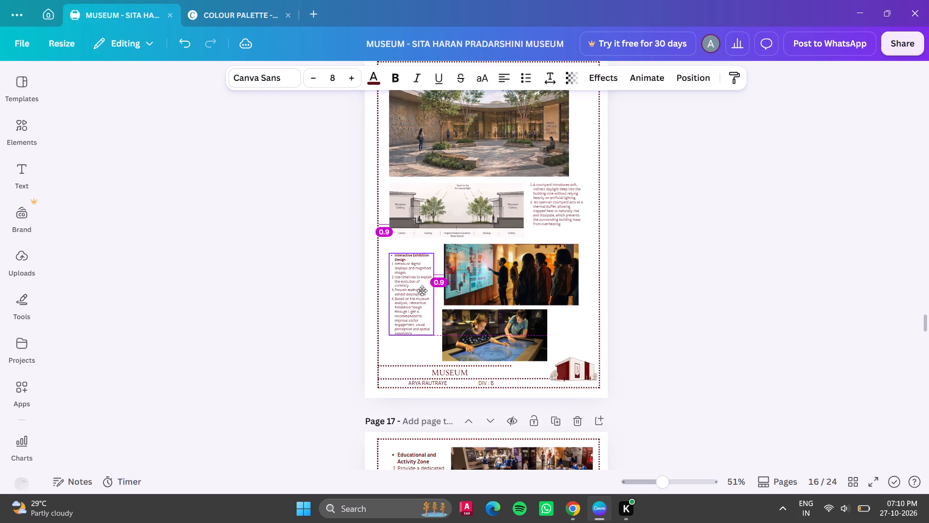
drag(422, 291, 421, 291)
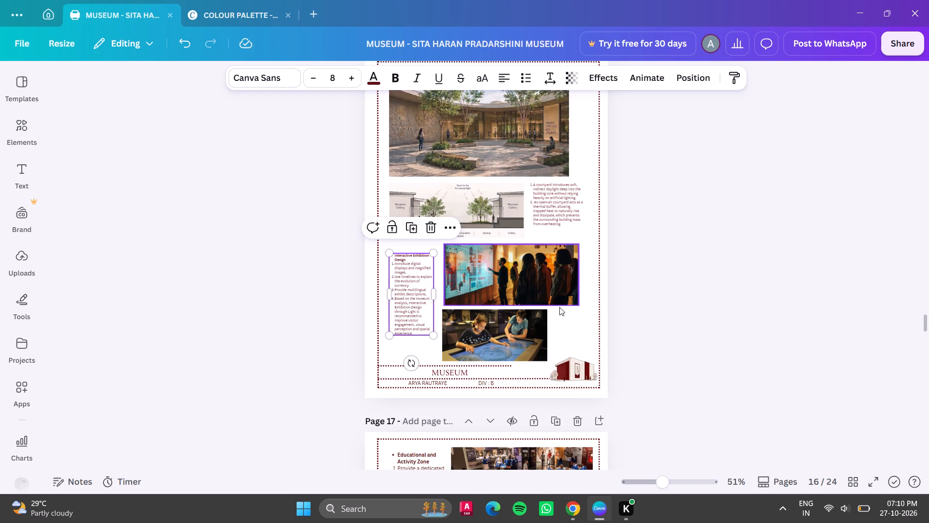
Align the audience photo's left edge with the touch-table photo and raise the Interactive Exhibition Design text box level with the audience photo's top.
drag(659, 477, 669, 476)
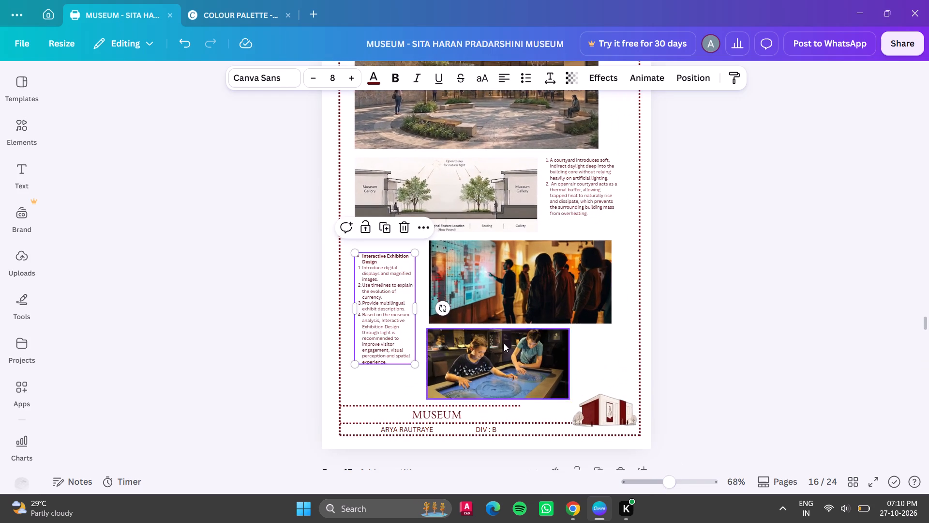
click(521, 278)
click(490, 276)
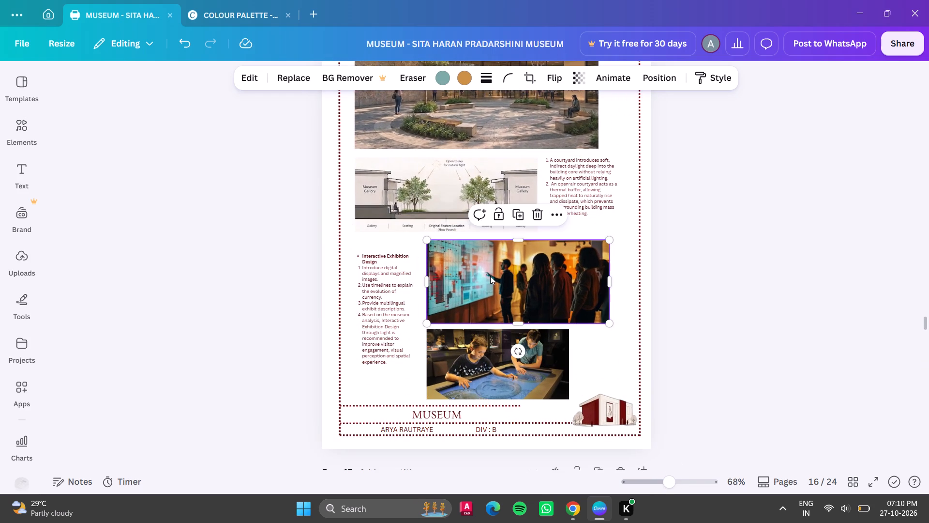
drag(382, 291, 384, 279)
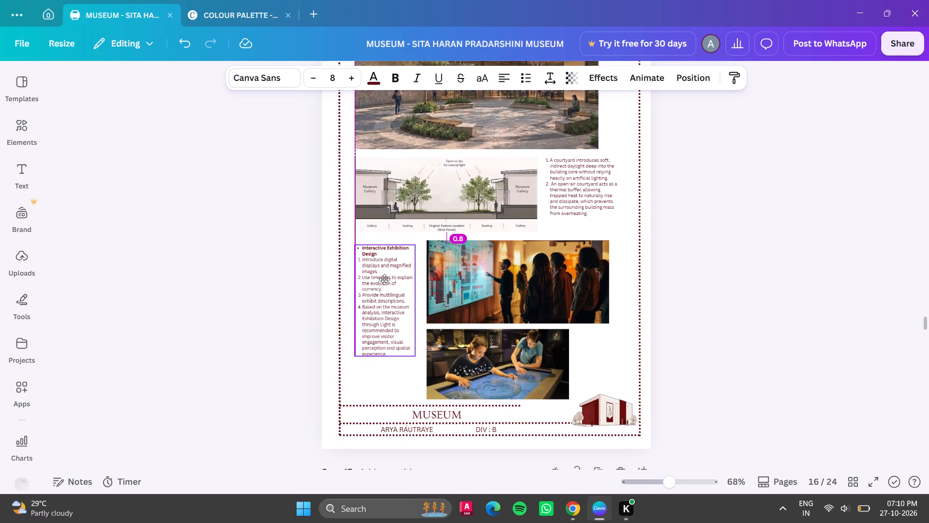
drag(384, 279, 388, 279)
drag(768, 317, 764, 323)
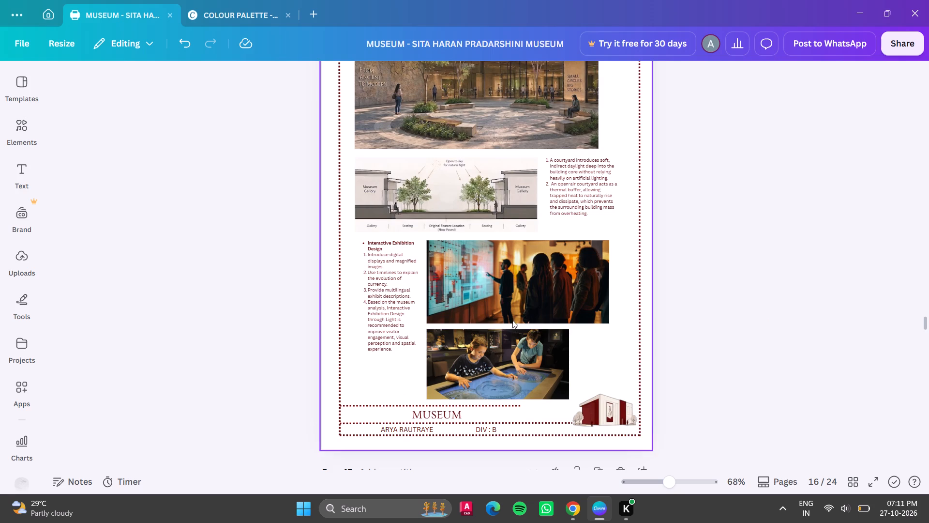
Swap the two interactive-display photos on page 16, placing the touch-table photo above and the audience photo near the footer.
drag(494, 354, 539, 226)
drag(515, 293, 520, 333)
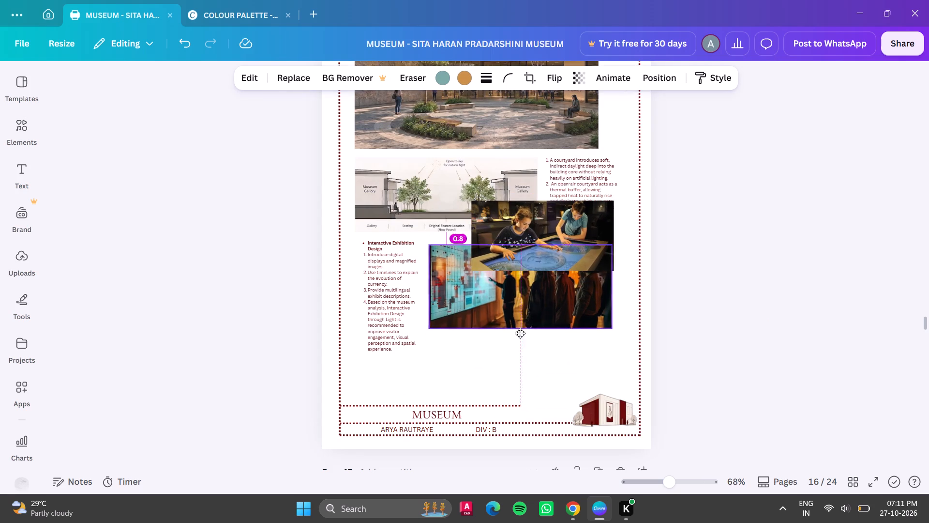
drag(520, 333, 514, 363)
drag(533, 341, 483, 347)
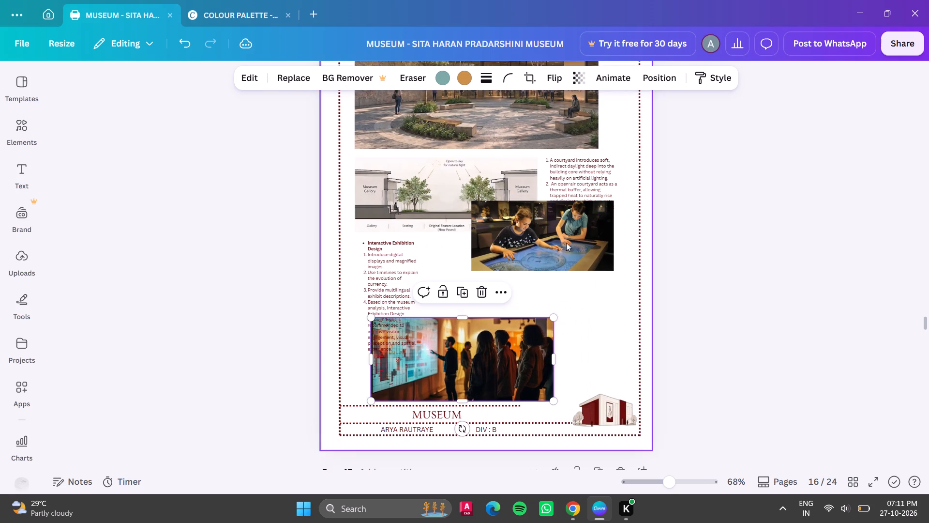
drag(576, 228, 581, 269)
Widen the Interactive Exhibition Design text box to nearly reach the touch-table photo, keeping it above the audience photo.
click(410, 263)
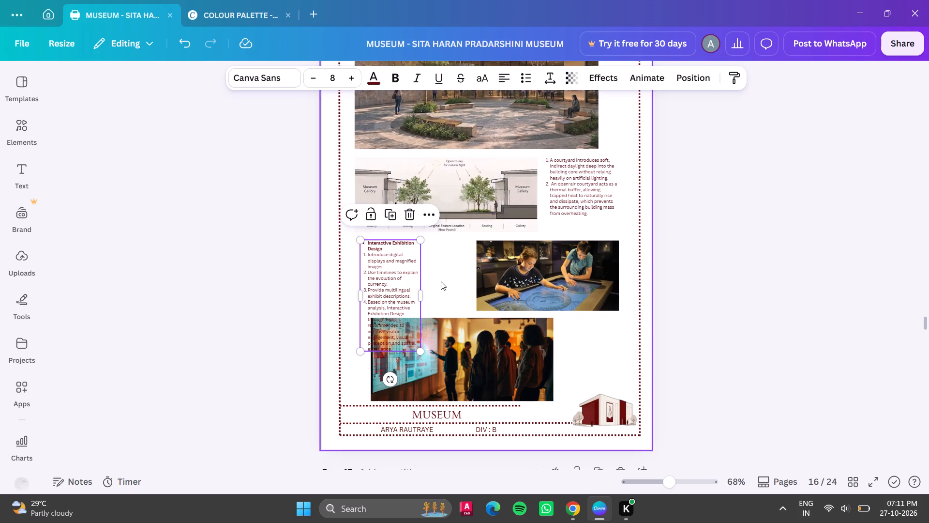
drag(426, 297, 476, 292)
click(426, 271)
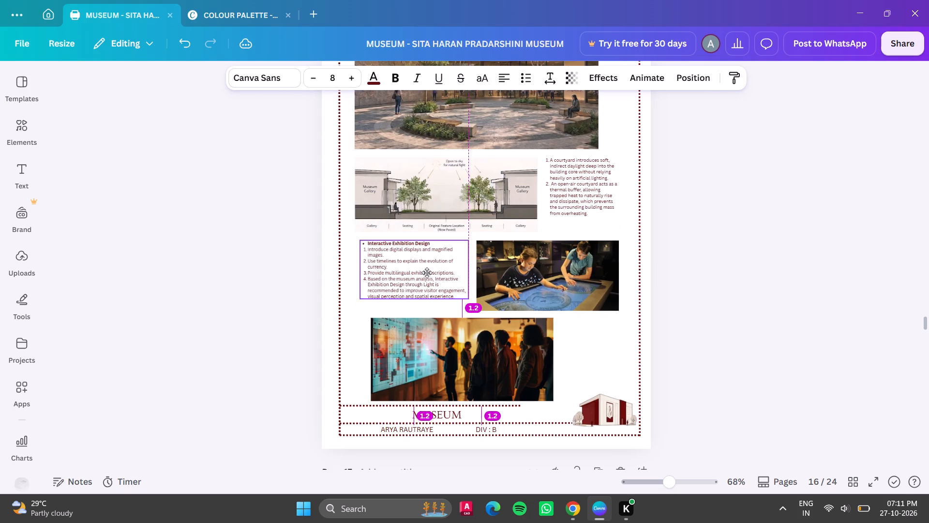
Move the touch-table photo up against the Interactive Exhibition Design text, then raise the audience photo slightly and enlarge it above the footer.
drag(563, 287, 555, 286)
drag(516, 376, 513, 370)
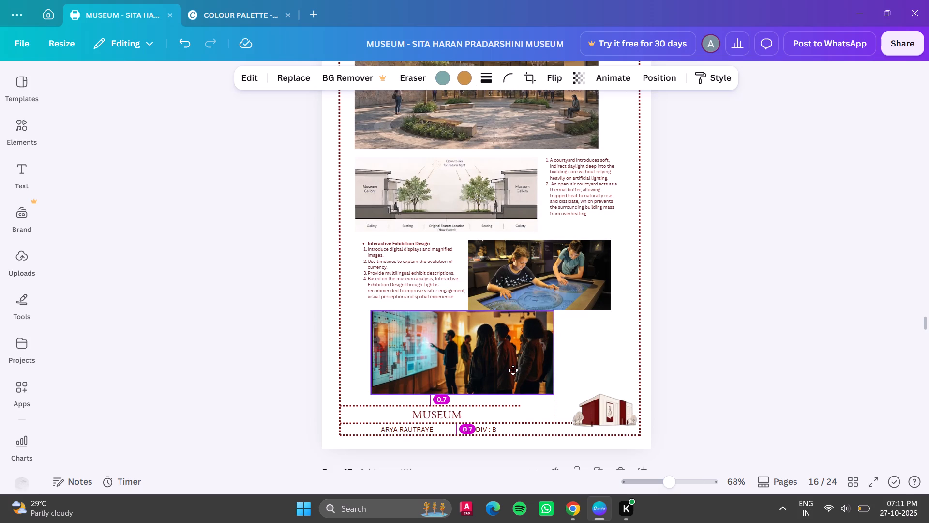
drag(513, 370, 513, 370)
drag(555, 393, 557, 395)
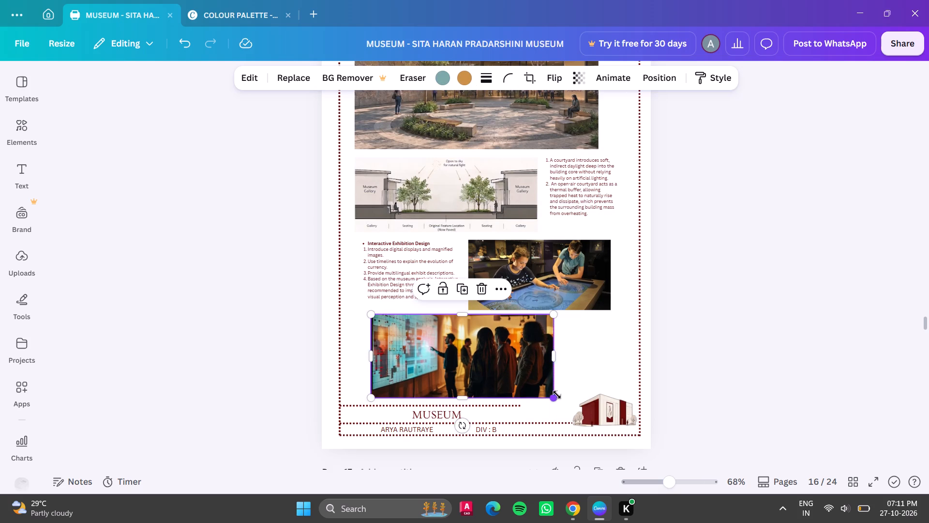
drag(557, 395, 563, 399)
click(799, 369)
Narrow the Interactive Exhibition Design text box to about 5.7 wide, aligning its left edge with the audience photo and leaving a gap before the touch-table photo.
click(435, 269)
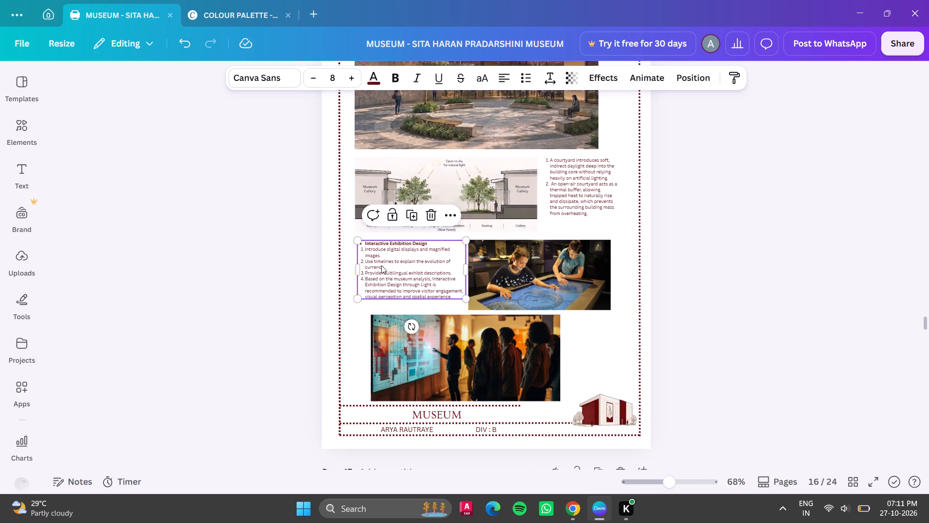
drag(358, 266, 367, 266)
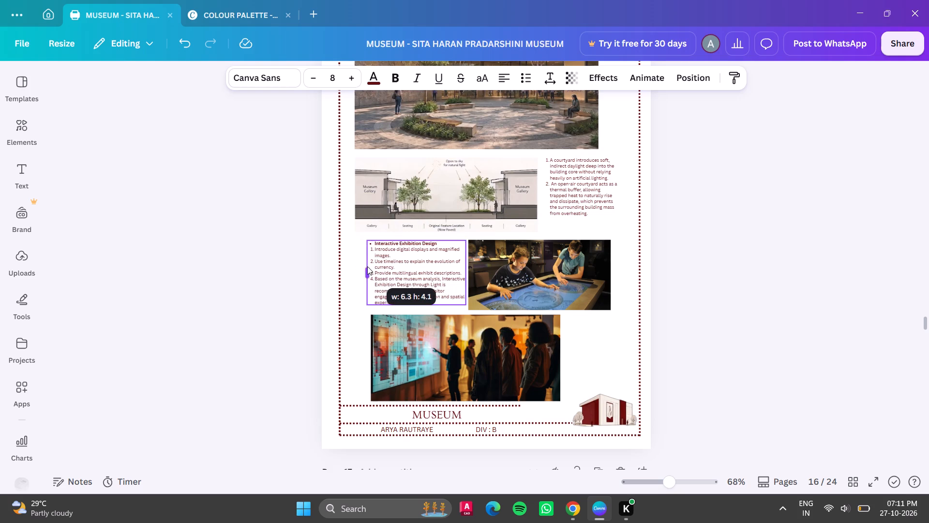
drag(367, 266, 373, 266)
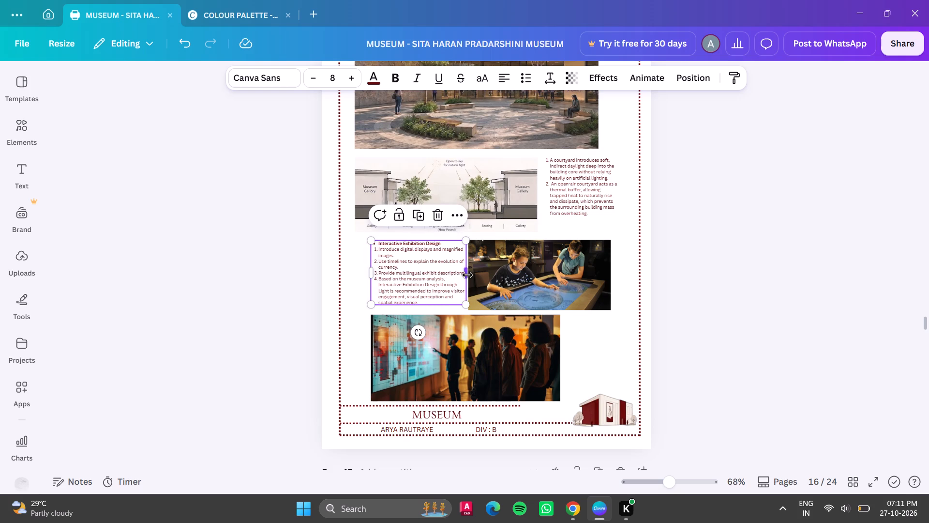
drag(467, 275, 462, 276)
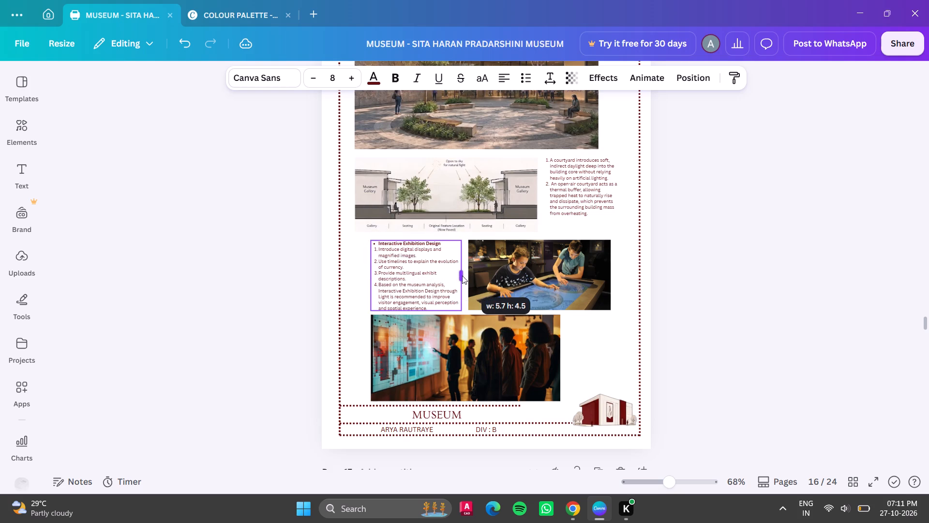
drag(462, 276, 462, 276)
click(820, 277)
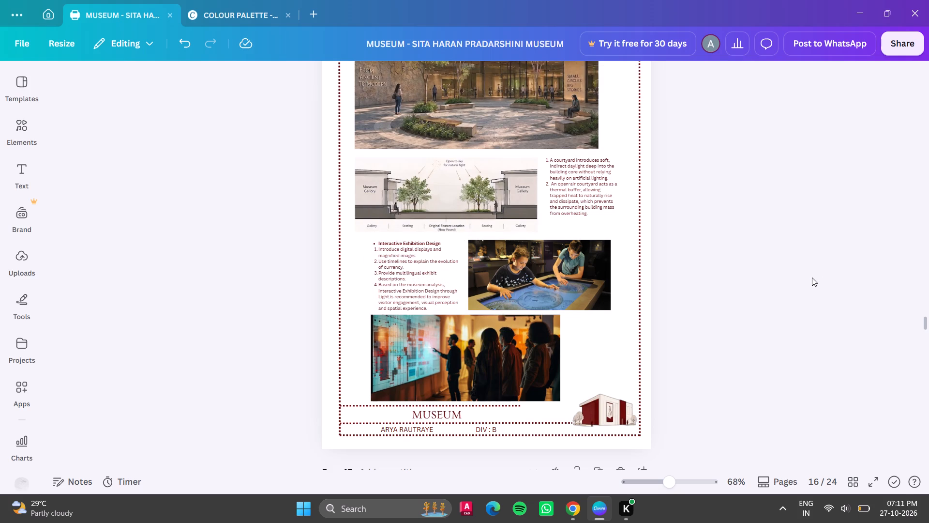
click(809, 246)
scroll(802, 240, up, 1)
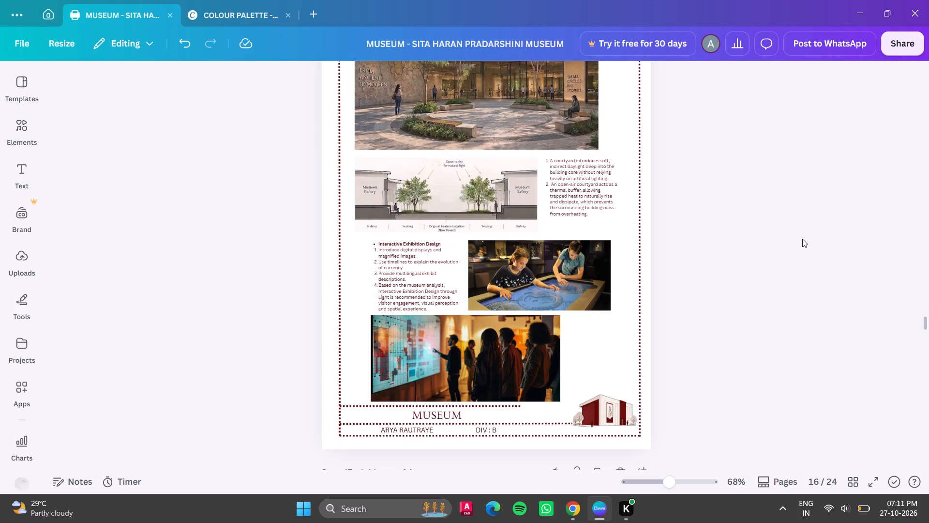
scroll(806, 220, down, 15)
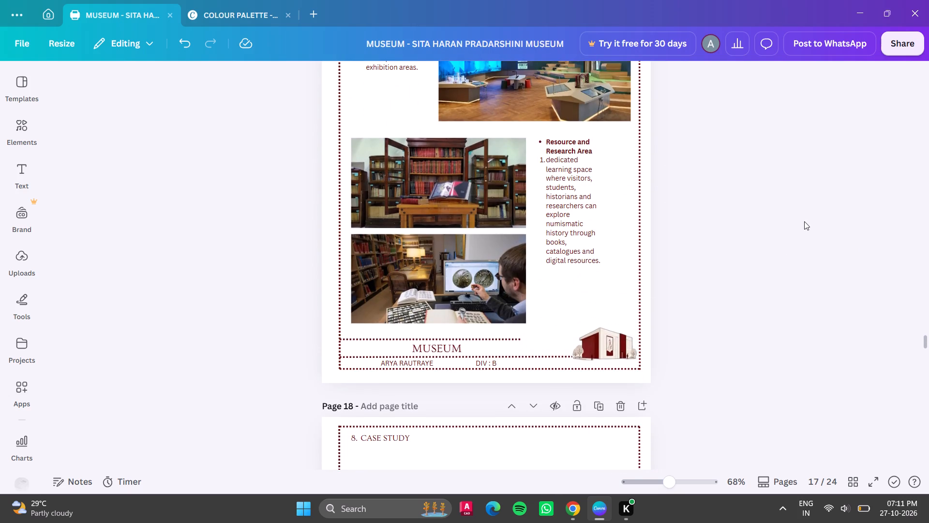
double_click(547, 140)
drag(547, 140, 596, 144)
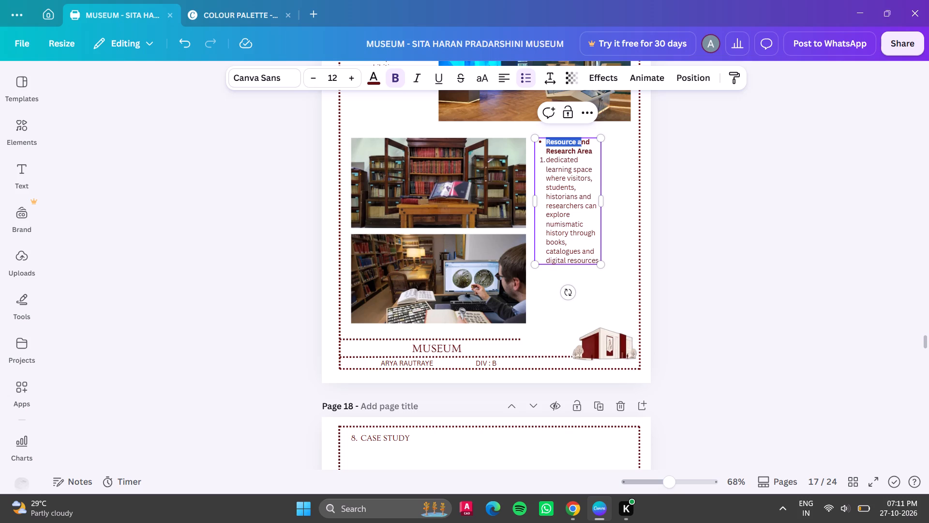
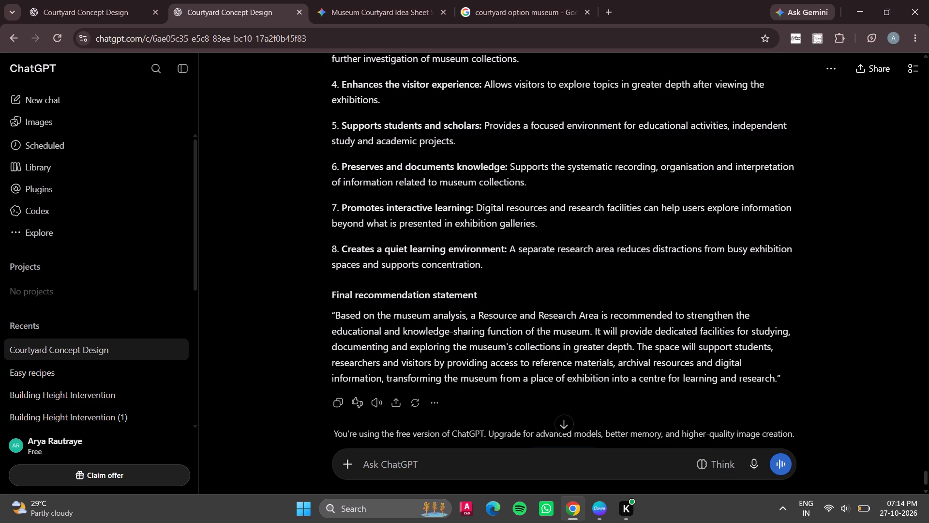
drag(470, 316, 696, 325)
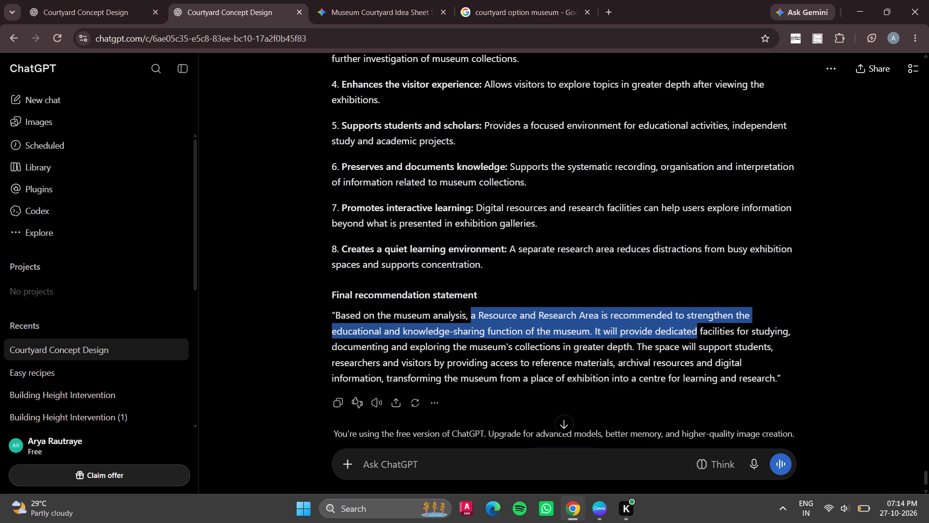
drag(696, 325, 592, 334)
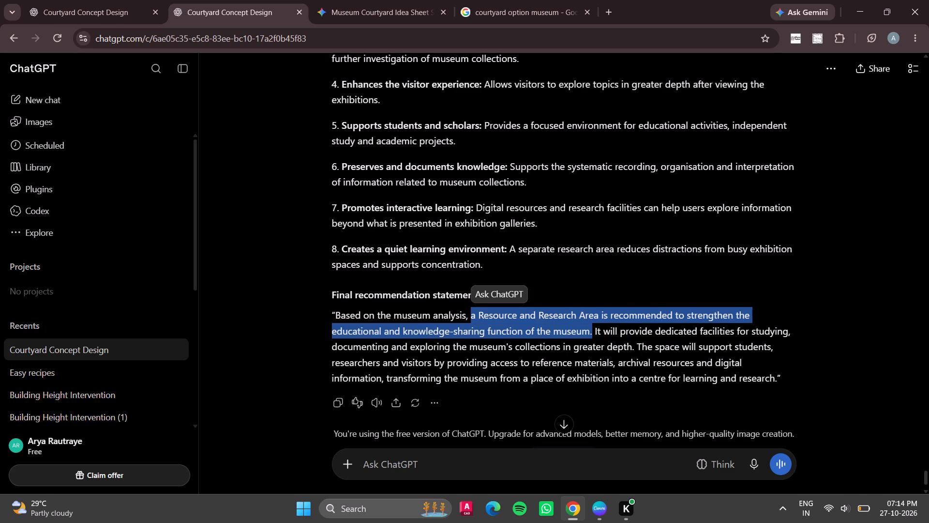
key(ctrl+c)
Switch to Canva and paste the copied recommendation as numbered point 2 in page 17's Resource and Research Area text box.
click(603, 504)
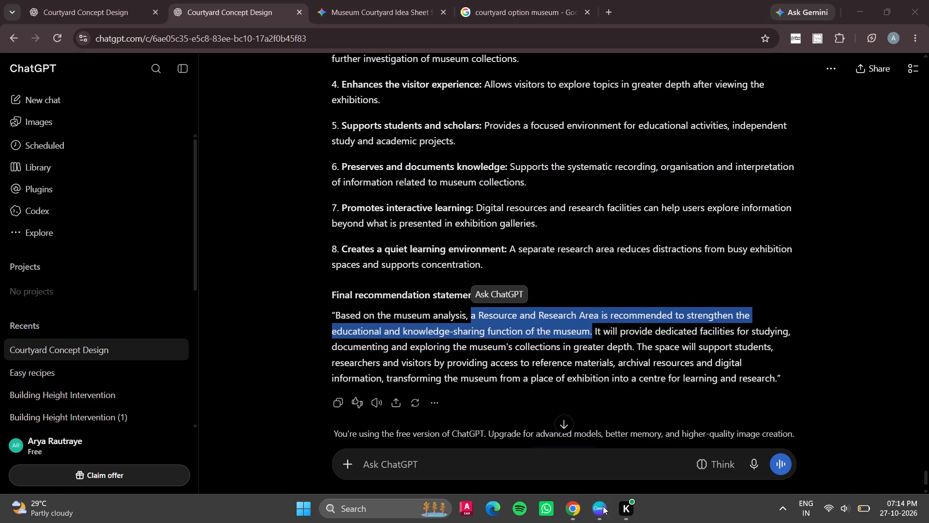
click(602, 515)
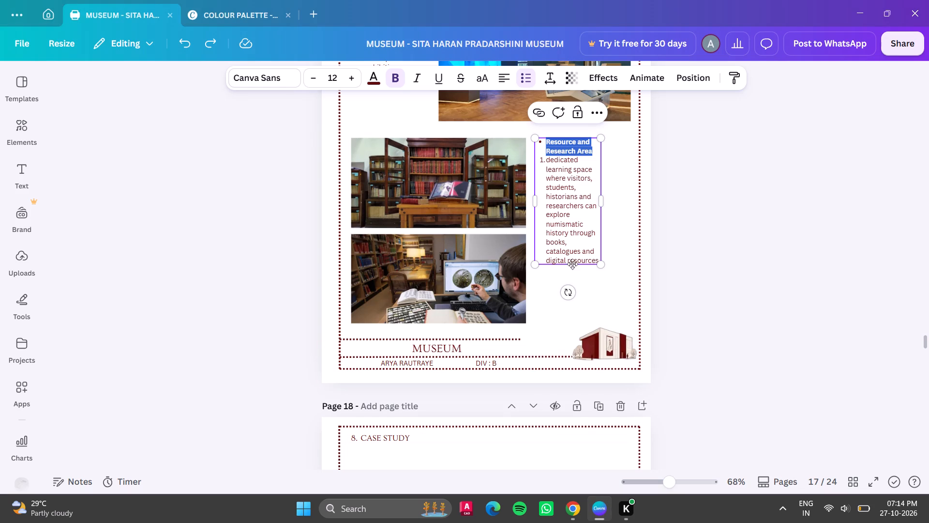
click(595, 246)
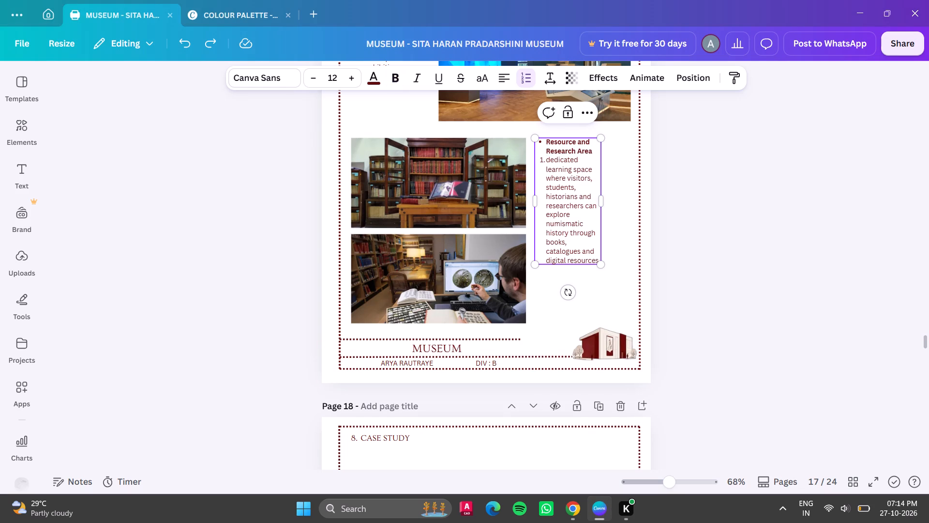
click(598, 257)
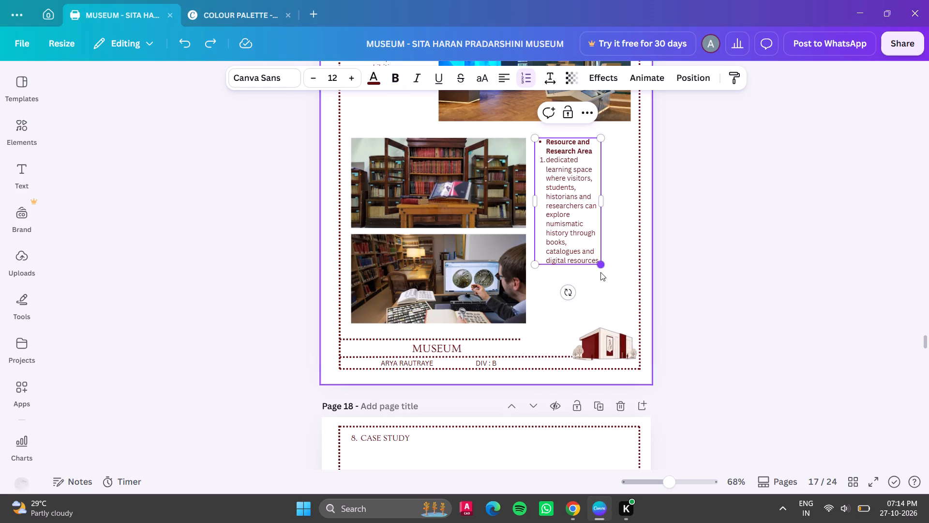
key(Return)
key(ctrl+v)
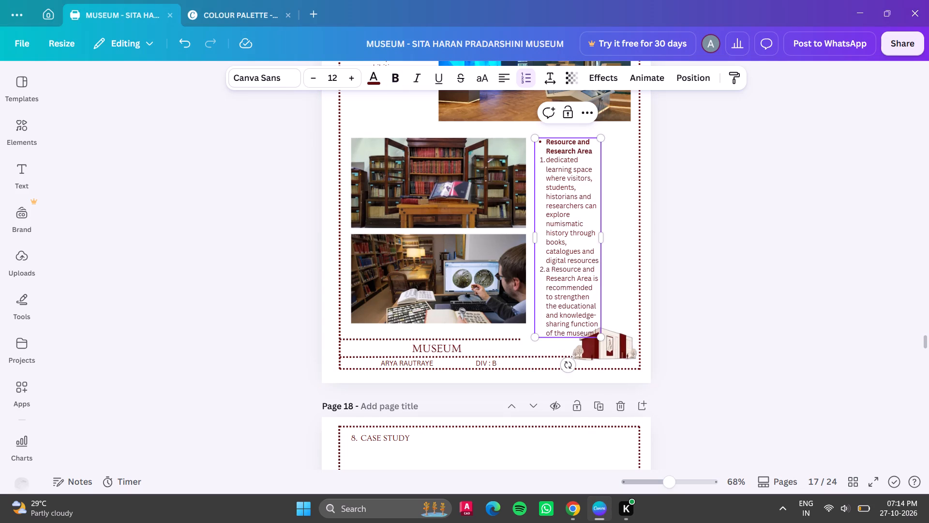
Widen the Resource and Research Area text box slightly toward the page's right border.
drag(603, 233, 617, 232)
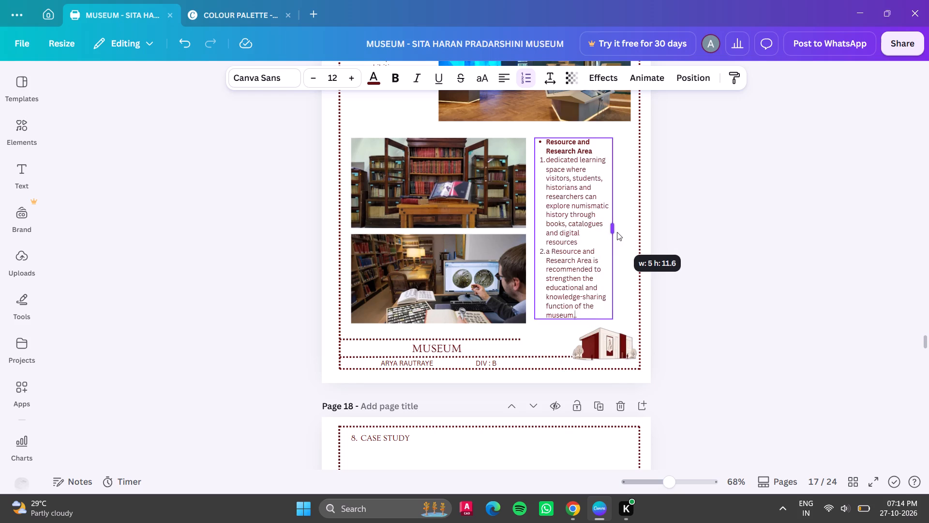
drag(617, 232, 619, 232)
click(716, 244)
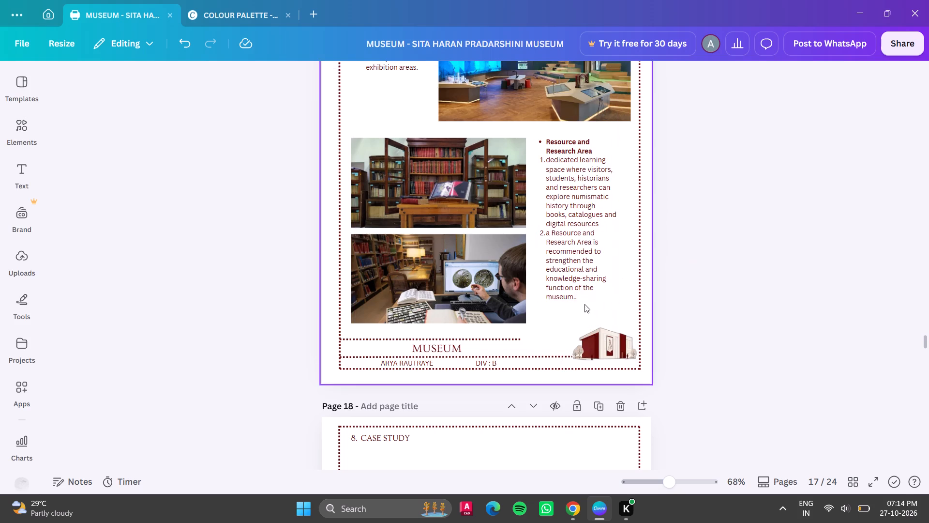
Delete the extra full stop after "museum" at the end of point 2.
click(585, 293)
click(585, 295)
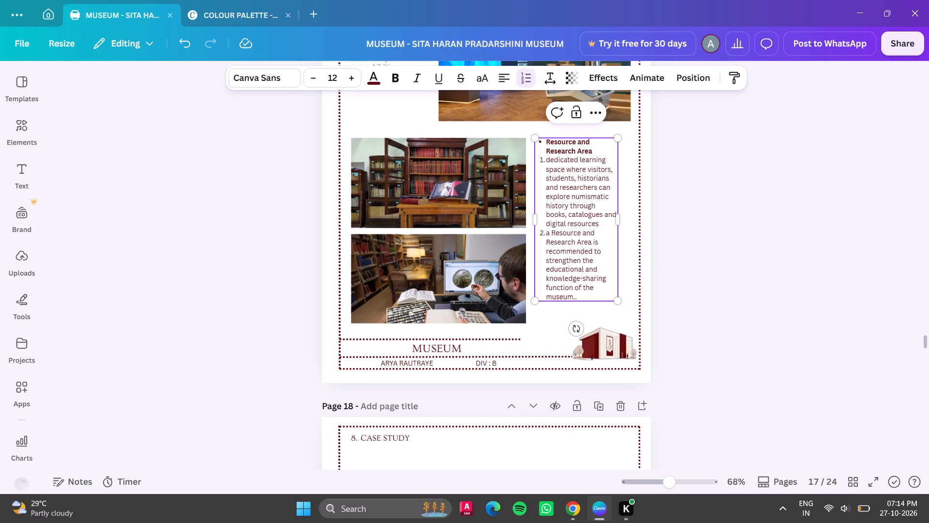
key(BackSpace)
click(698, 292)
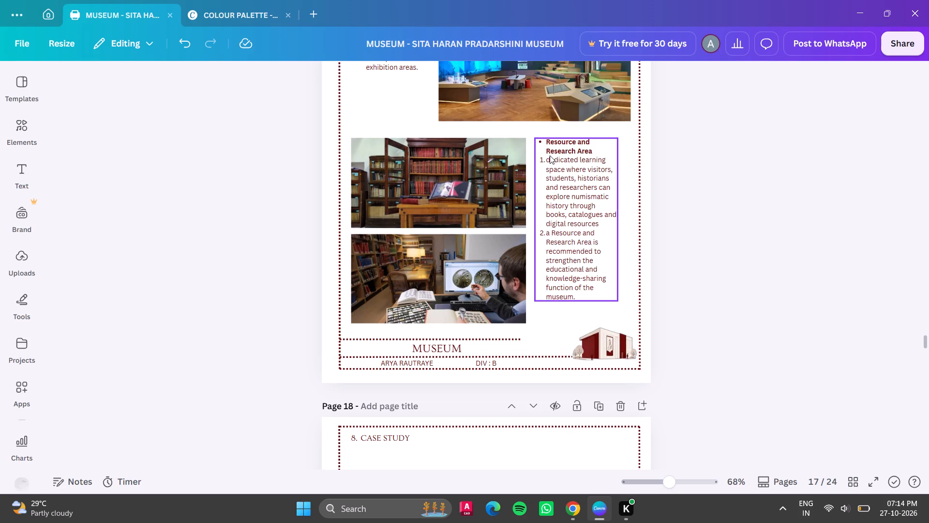
Set the font size of all the Resource and Research Area text, heading and both points, to 8.
click(547, 158)
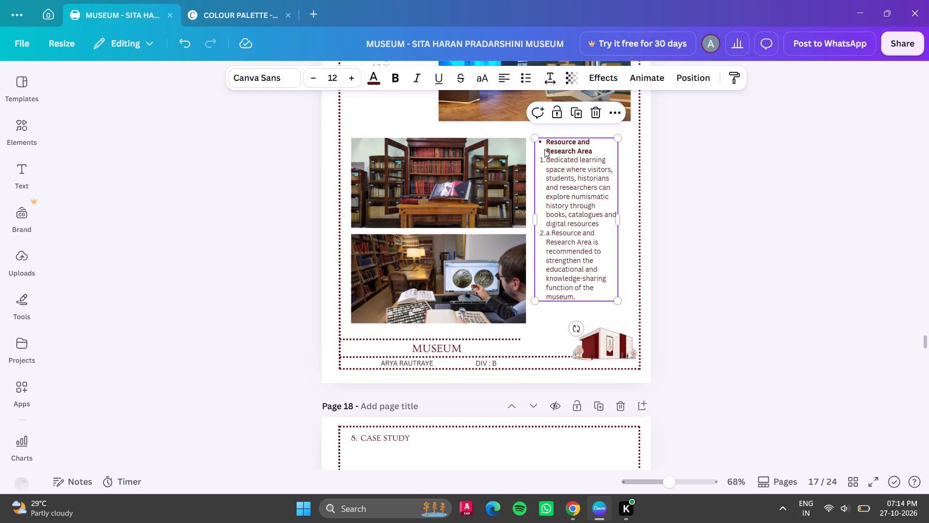
click(545, 144)
drag(546, 144, 608, 212)
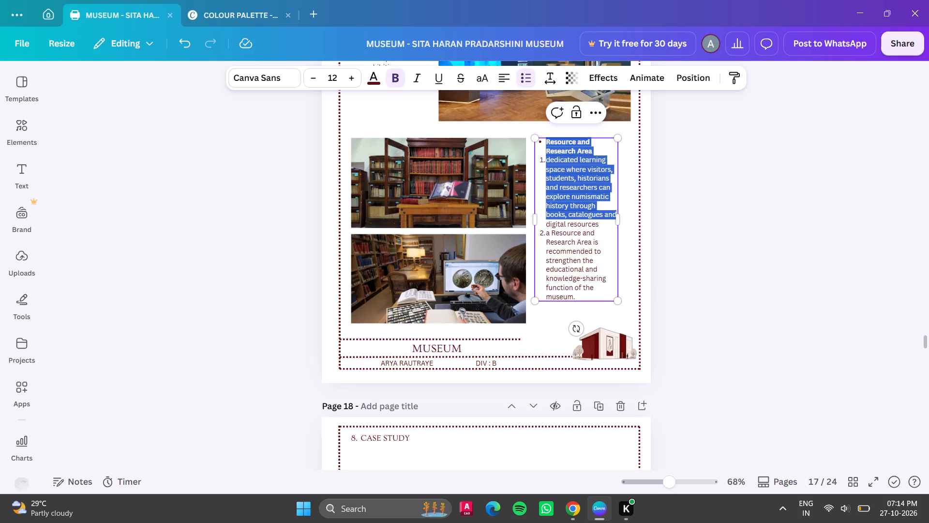
drag(608, 212, 589, 296)
click(334, 77)
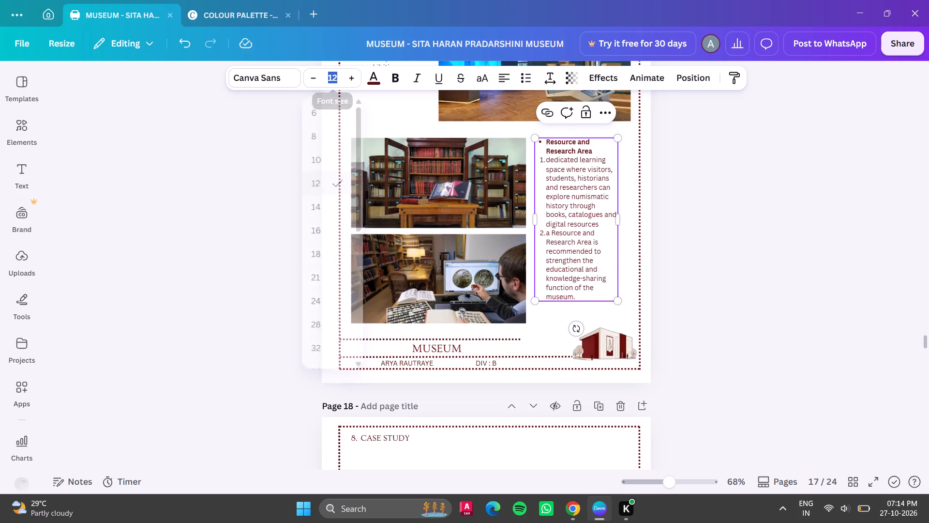
key(8)
key(Return)
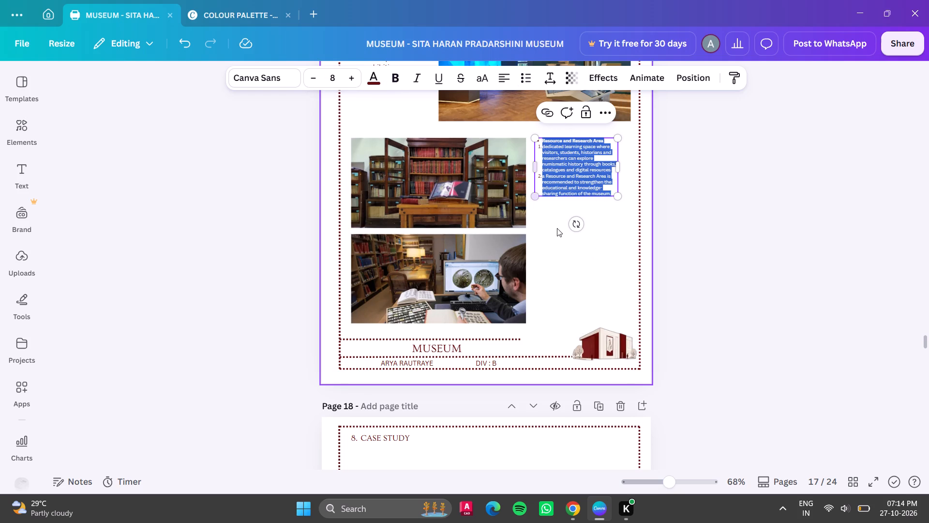
click(557, 228)
Review the layout and text formatting of the design recommendations on pages 16 and 15, including page 15's behaviour analysis text.
scroll(557, 228, up, 15)
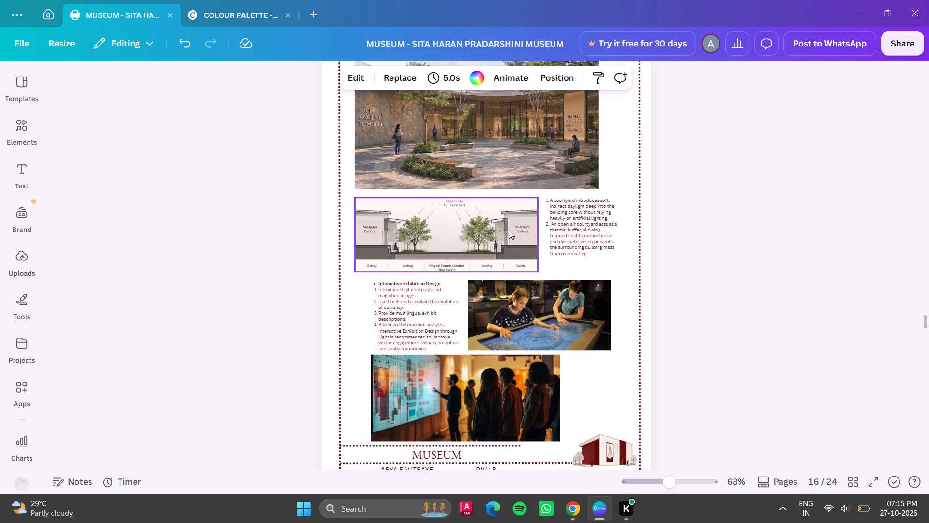
scroll(434, 248, up, 11)
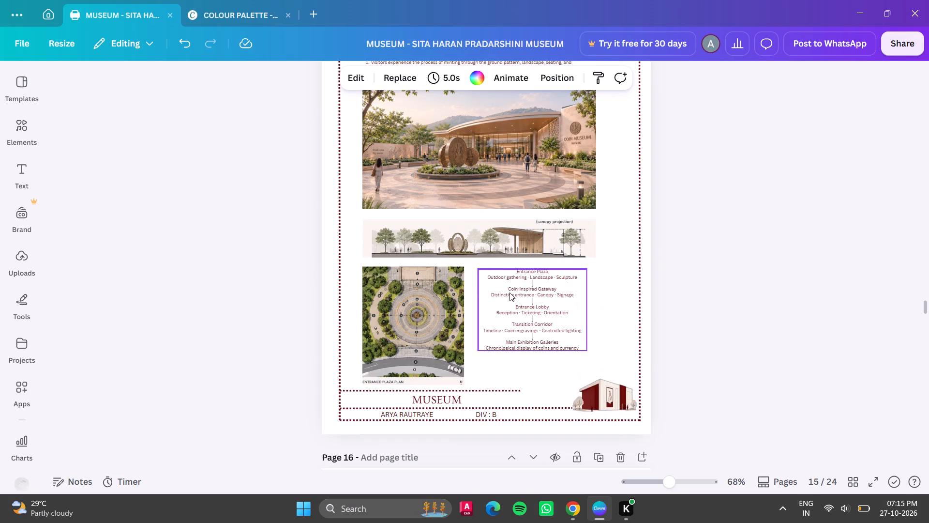
scroll(475, 212, up, 5)
click(442, 216)
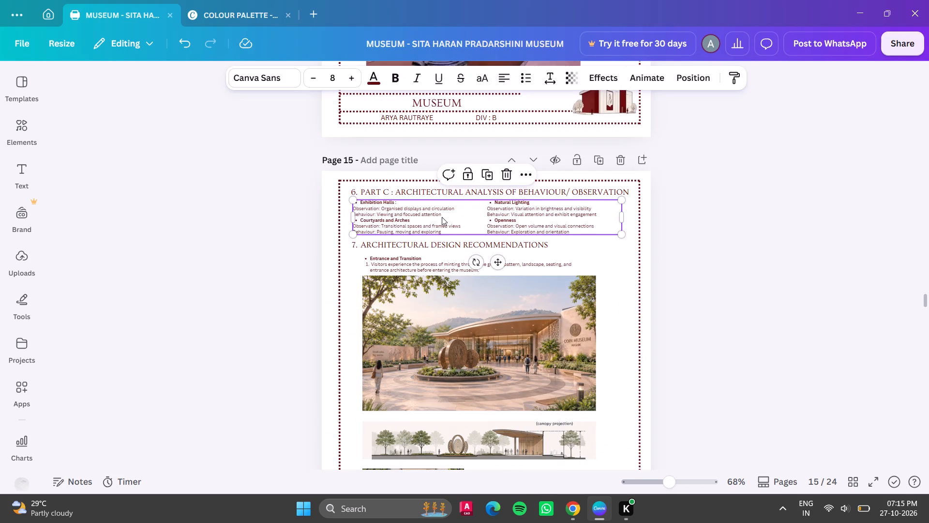
scroll(442, 217, down, 1)
click(449, 222)
scroll(450, 222, down, 5)
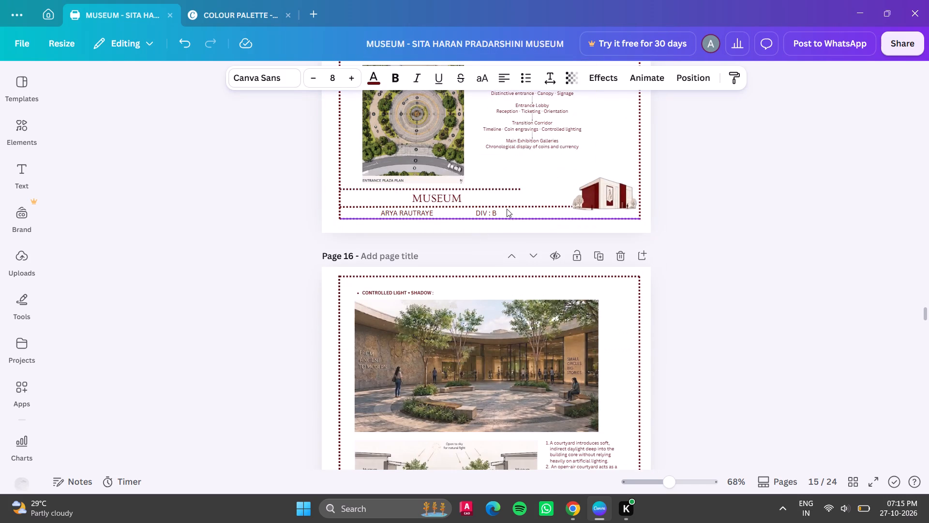
Check the font size of the text boxes on pages 15 and 16, including the courtyard points and Interactive Exhibition Design text.
click(525, 113)
scroll(503, 147, down, 4)
click(567, 220)
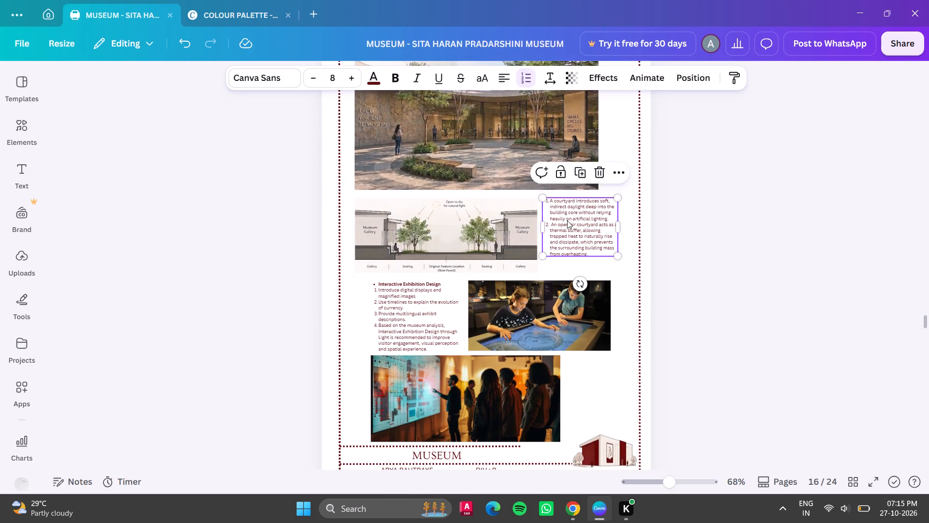
click(390, 288)
scroll(398, 279, down, 5)
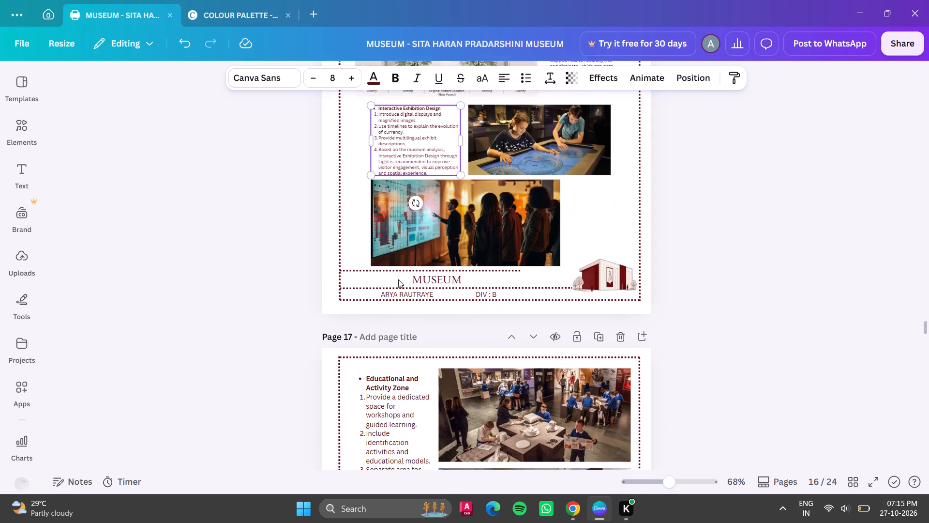
scroll(398, 279, down, 1)
Set the font size of the Educational and Activity Zone text on page 17 to 8, matching the Resource and Research Area text.
click(395, 326)
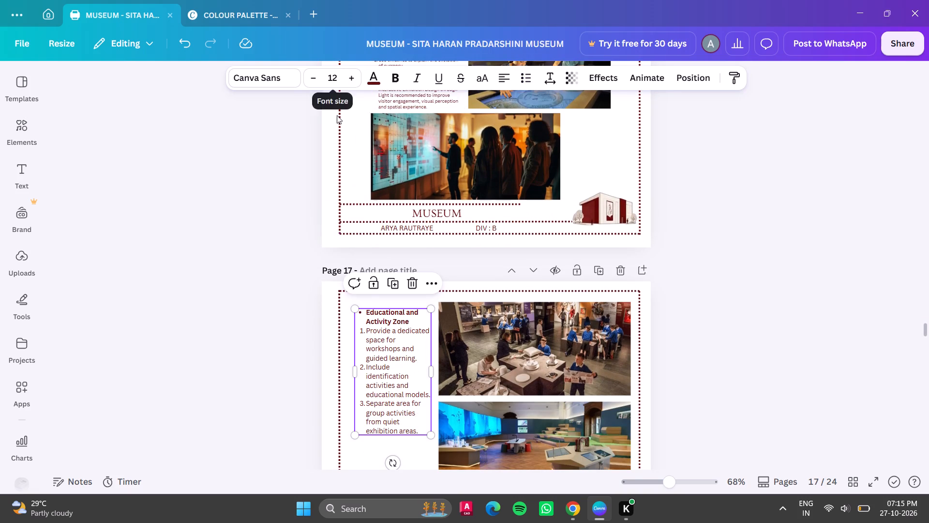
click(335, 80)
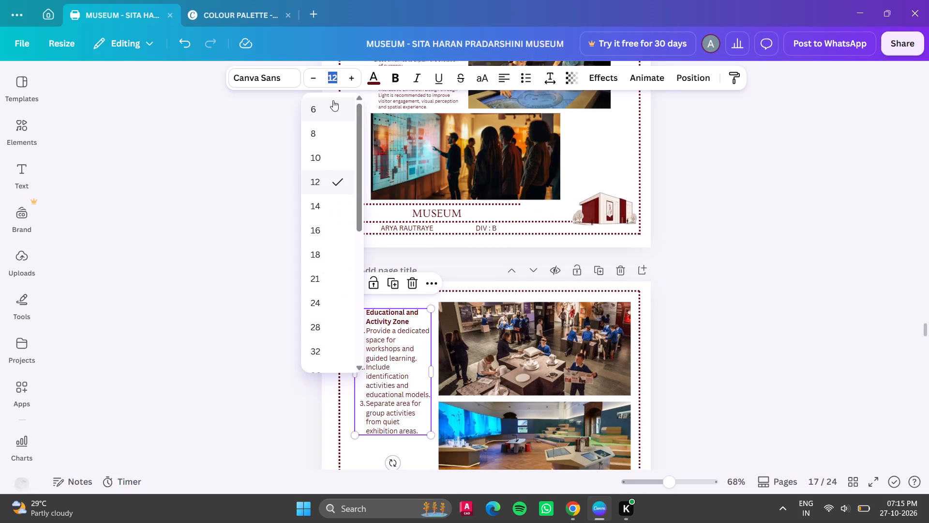
key(8)
key(Return)
click(732, 339)
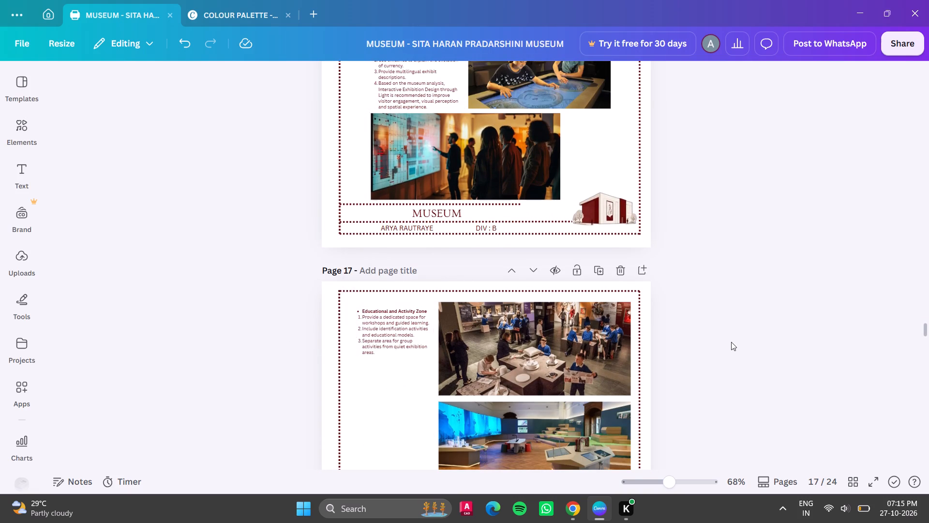
scroll(708, 333, down, 6)
click(590, 300)
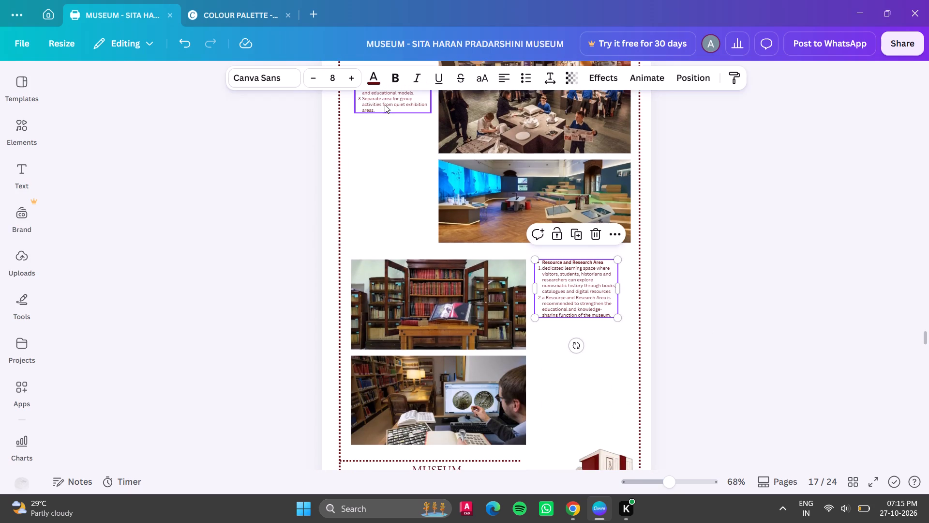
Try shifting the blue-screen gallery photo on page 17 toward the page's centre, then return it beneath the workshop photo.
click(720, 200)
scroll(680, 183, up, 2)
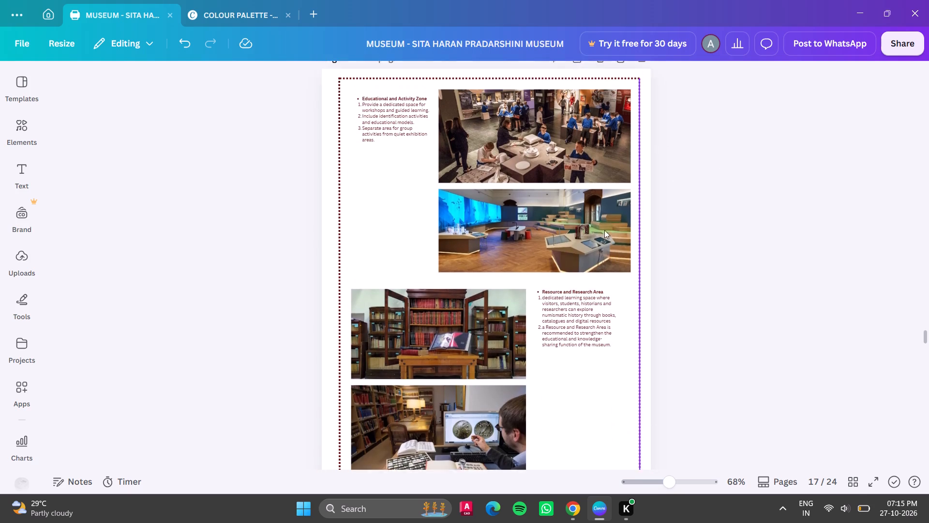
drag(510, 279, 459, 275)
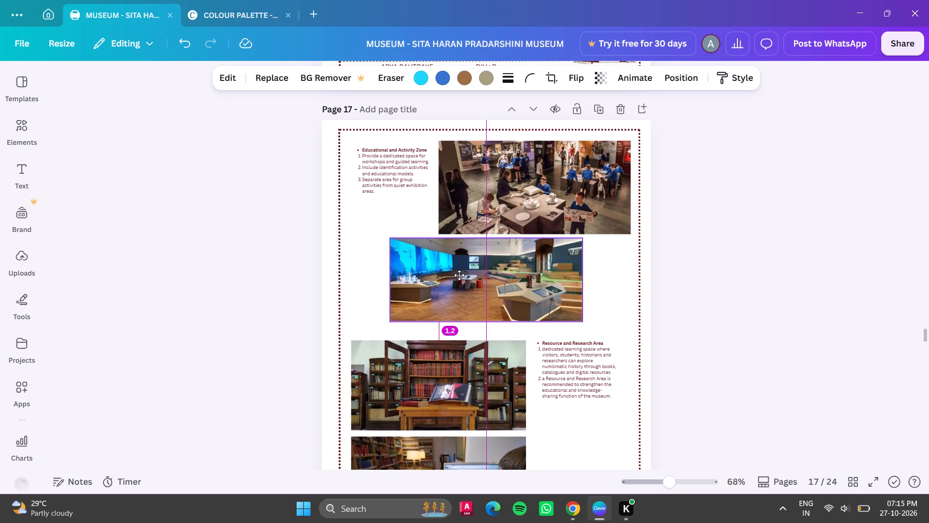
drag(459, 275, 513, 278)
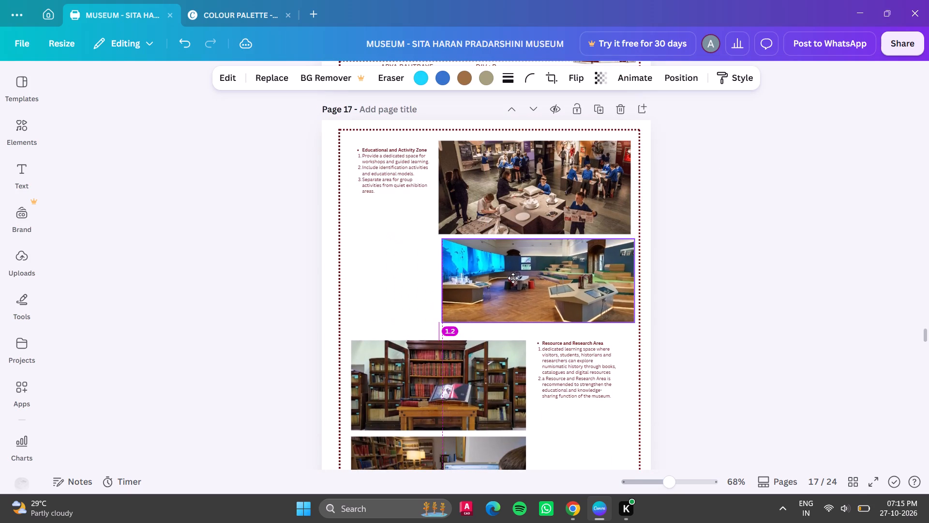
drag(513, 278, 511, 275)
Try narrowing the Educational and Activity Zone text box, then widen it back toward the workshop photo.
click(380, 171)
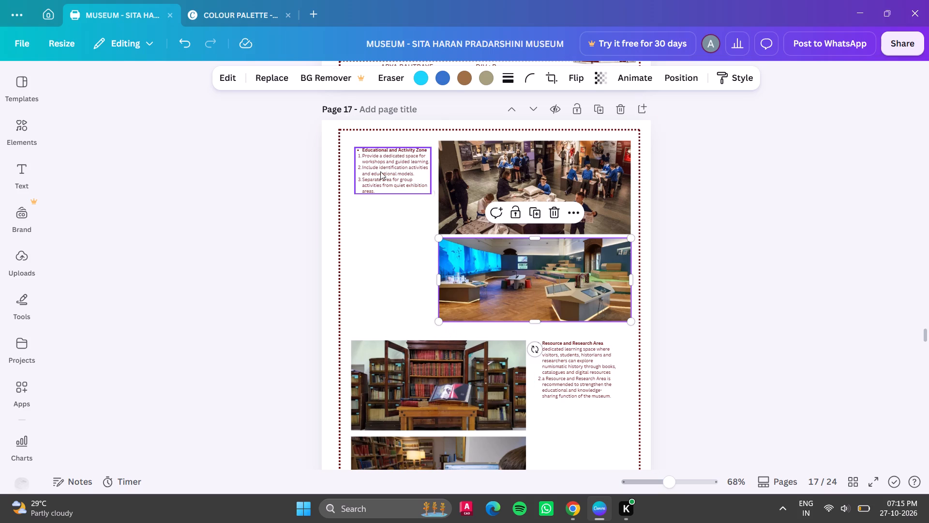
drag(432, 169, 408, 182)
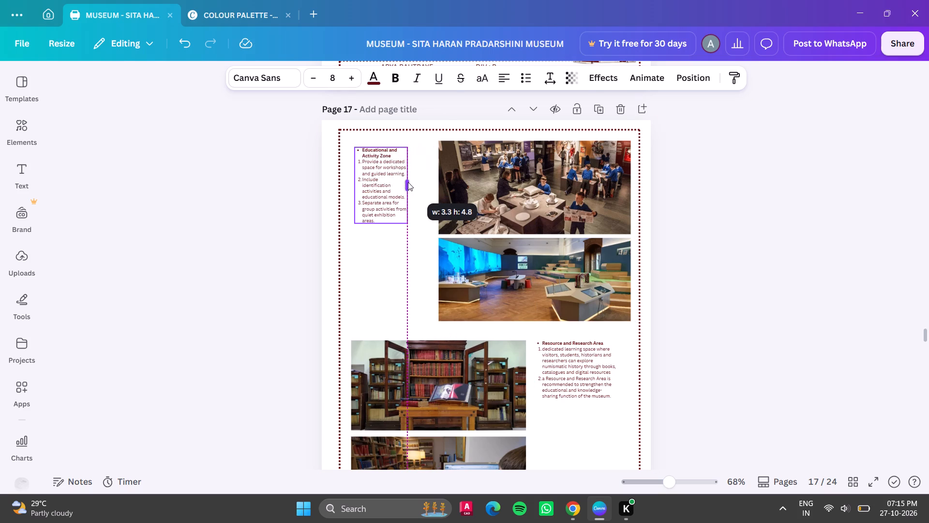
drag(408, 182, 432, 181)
Move page 17's bottom photo of the man at the computer across to the page's right margin, aligned with the workshop photo's right edge.
scroll(502, 338, down, 3)
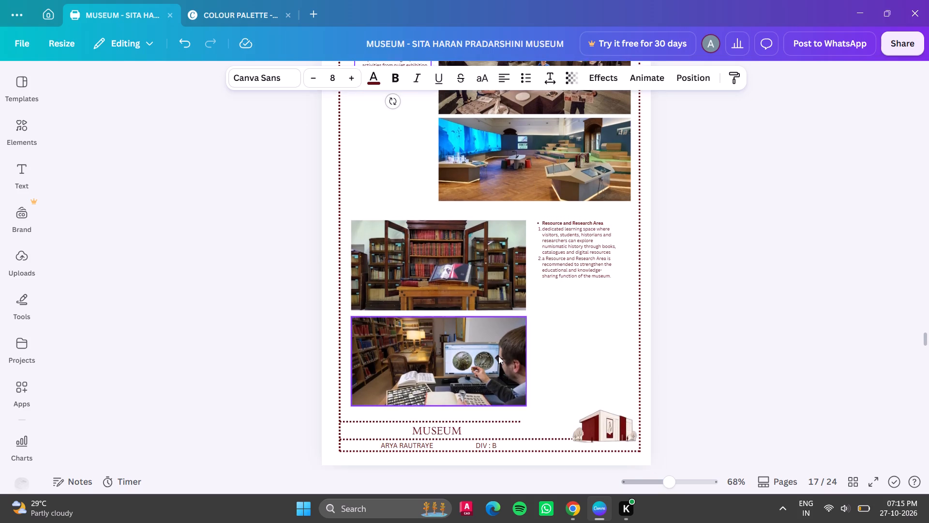
drag(464, 367, 571, 366)
Move the blue-screen gallery photo across to page 17's left margin, staggering it below the workshop photo.
scroll(522, 359, up, 2)
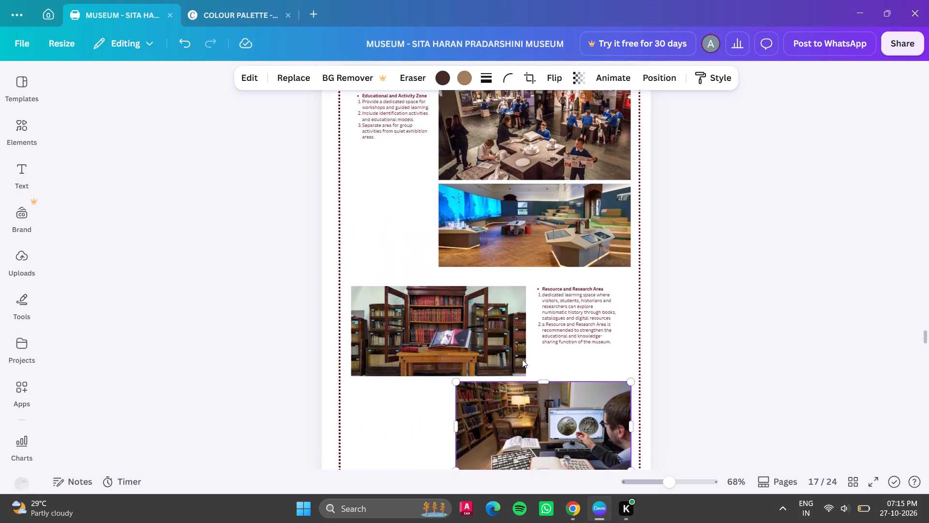
scroll(522, 359, up, 1)
drag(523, 259, 441, 260)
Narrow the Educational and Activity Zone text box and place it close beside the workshop photo, above the gallery photo.
click(367, 163)
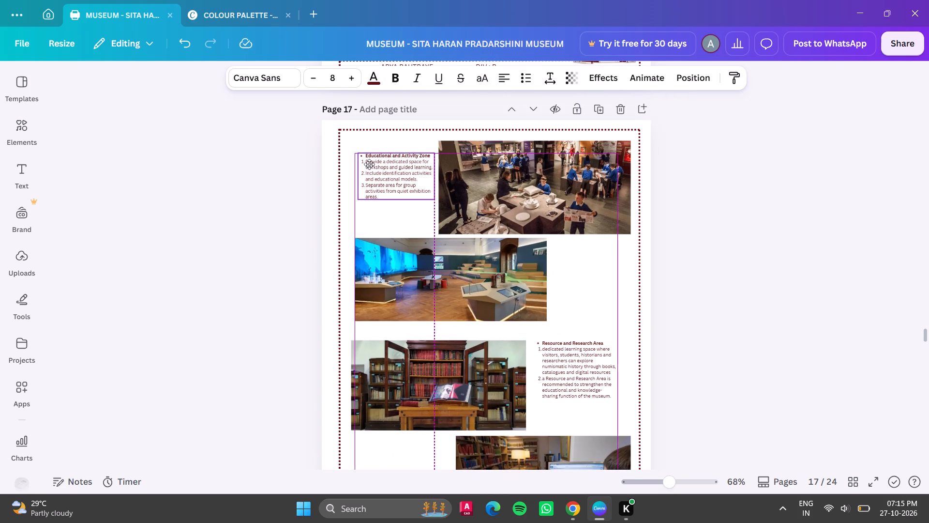
drag(435, 172, 428, 183)
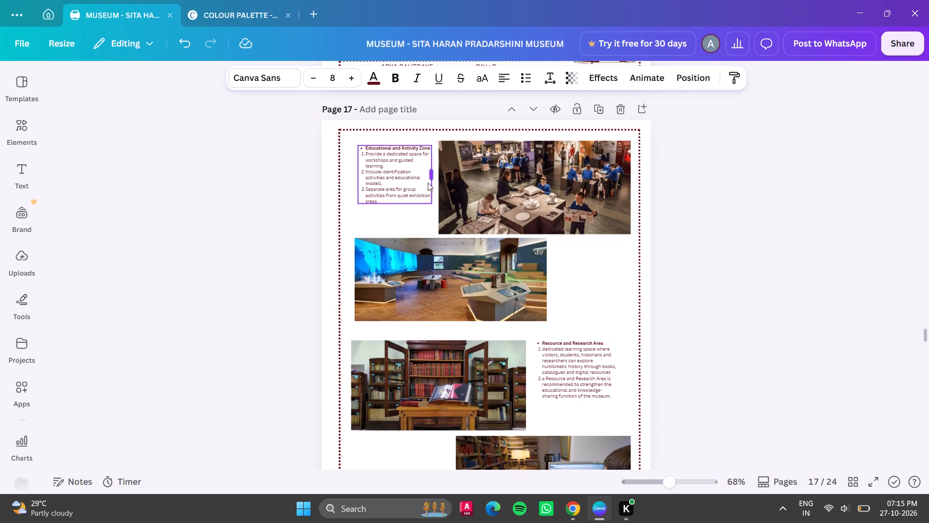
drag(428, 183, 419, 195)
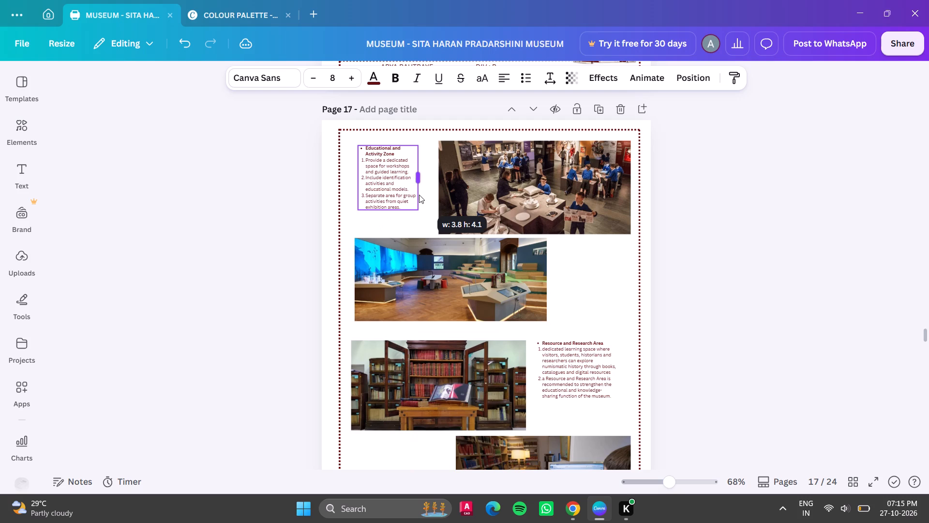
drag(419, 195, 420, 195)
drag(383, 187, 392, 194)
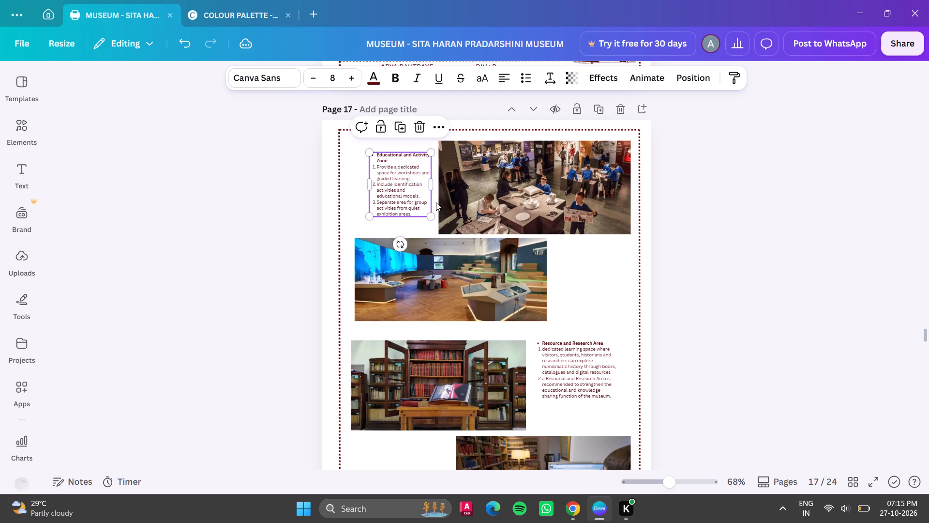
click(745, 206)
Lower the Resource and Research Area text box beside the bookcase photo, closer to it, and narrow the box slightly.
scroll(701, 224, down, 3)
click(552, 253)
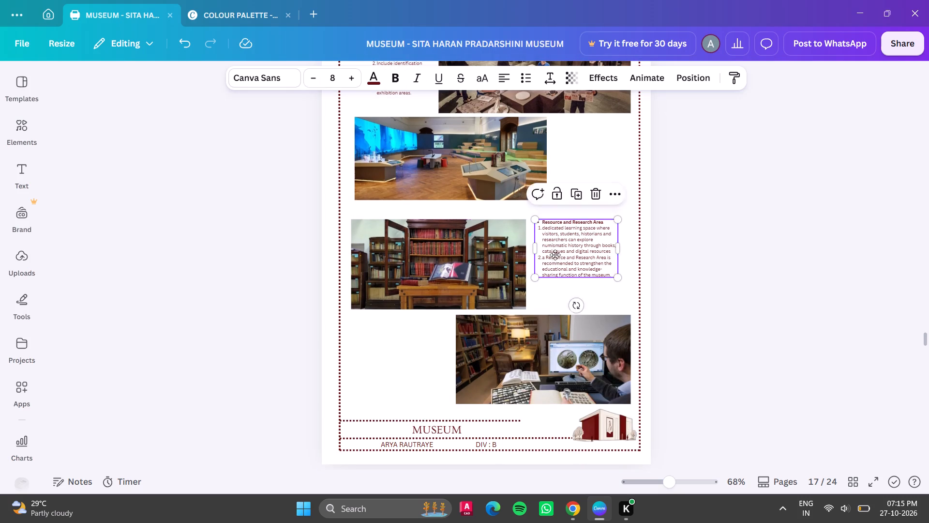
drag(583, 243, 579, 254)
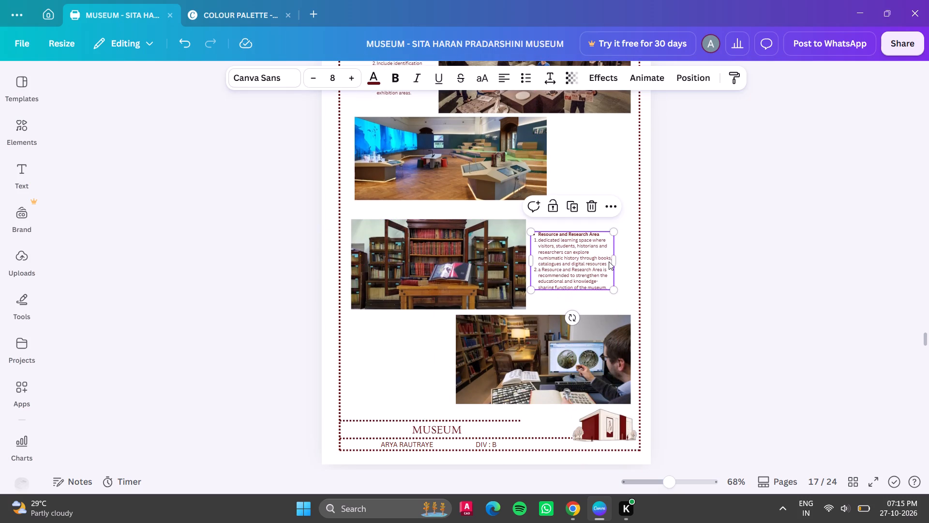
drag(618, 260, 603, 258)
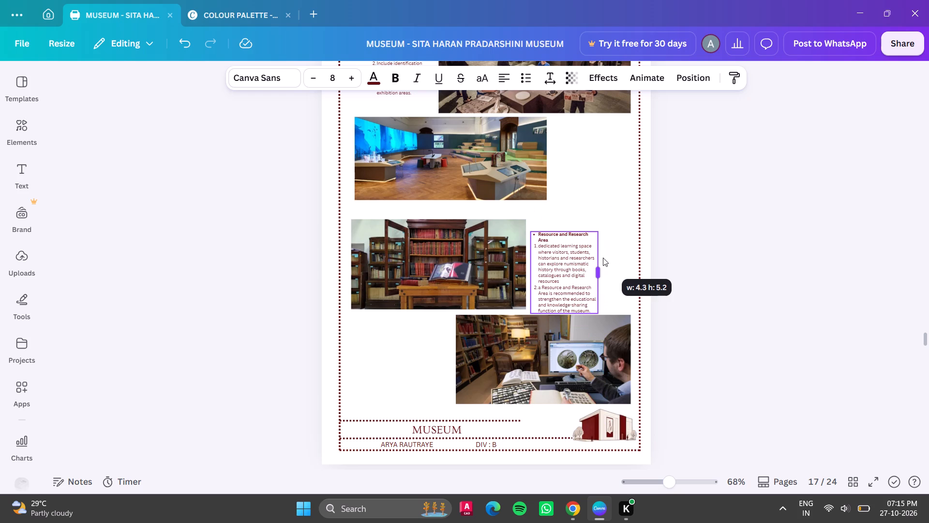
drag(603, 258, 609, 258)
click(580, 265)
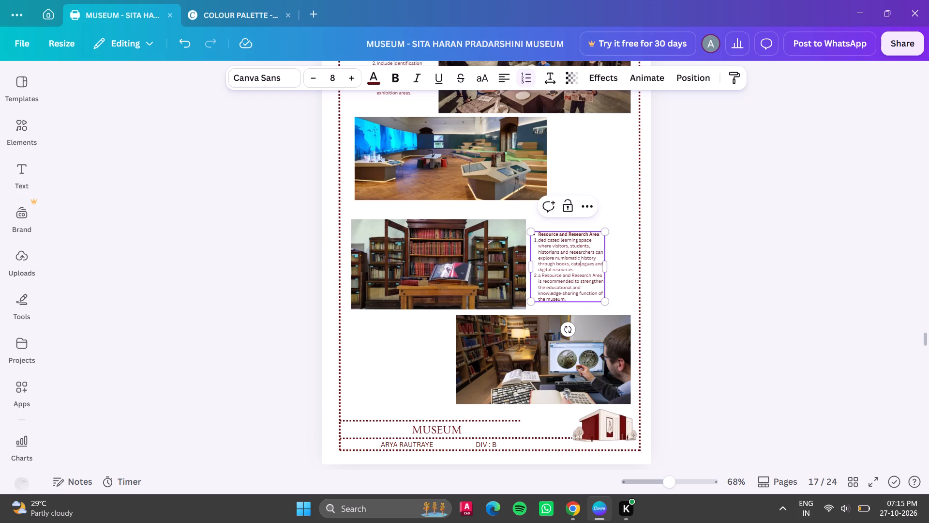
drag(767, 238, 764, 244)
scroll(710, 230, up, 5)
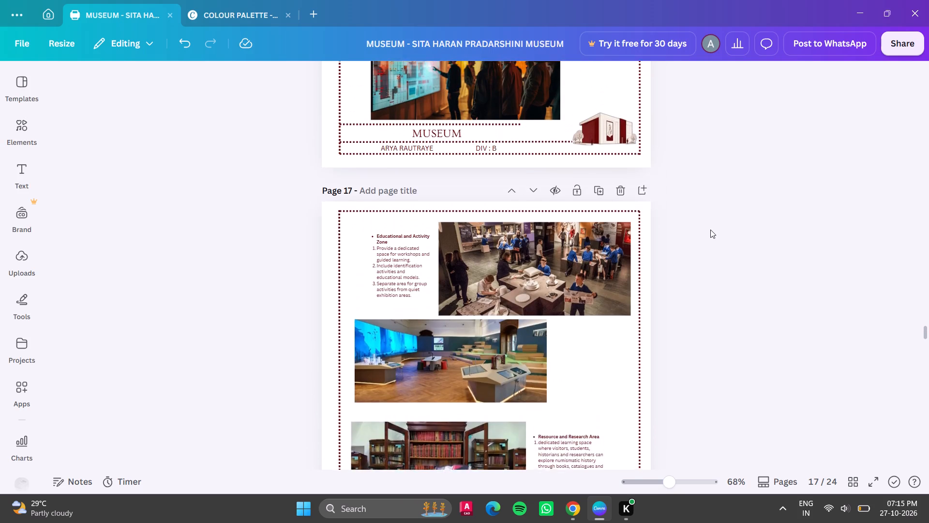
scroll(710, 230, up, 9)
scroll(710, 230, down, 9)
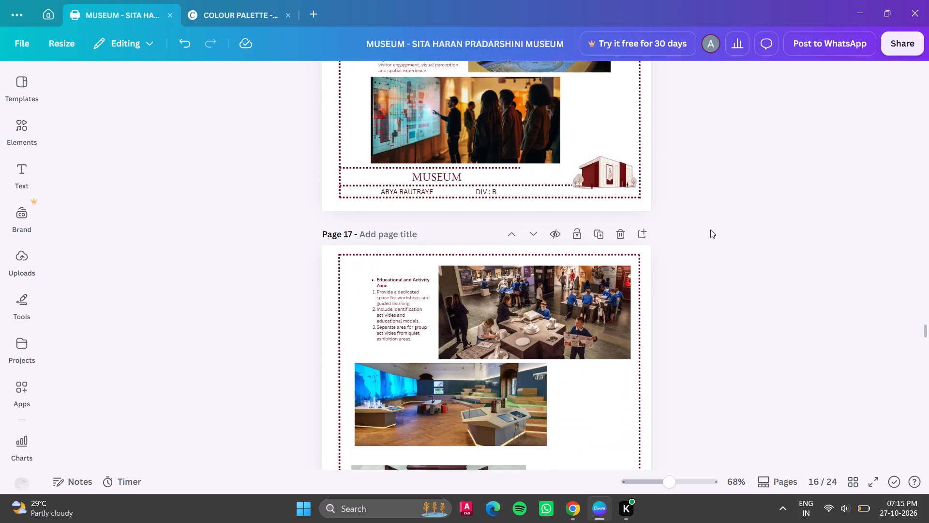
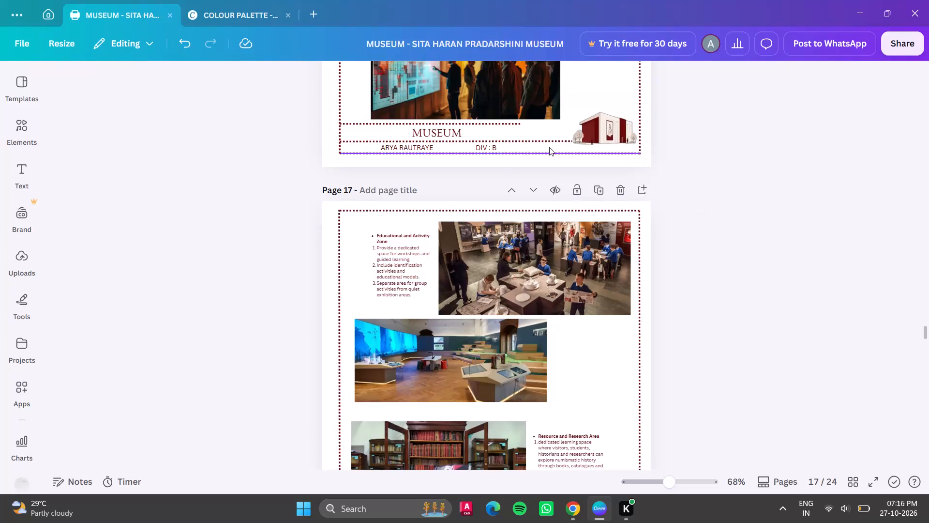
Raise the Resource and Research Area text box level with the bookcase photo's top edge and widen it slightly.
scroll(549, 147, up, 4)
scroll(482, 182, up, 2)
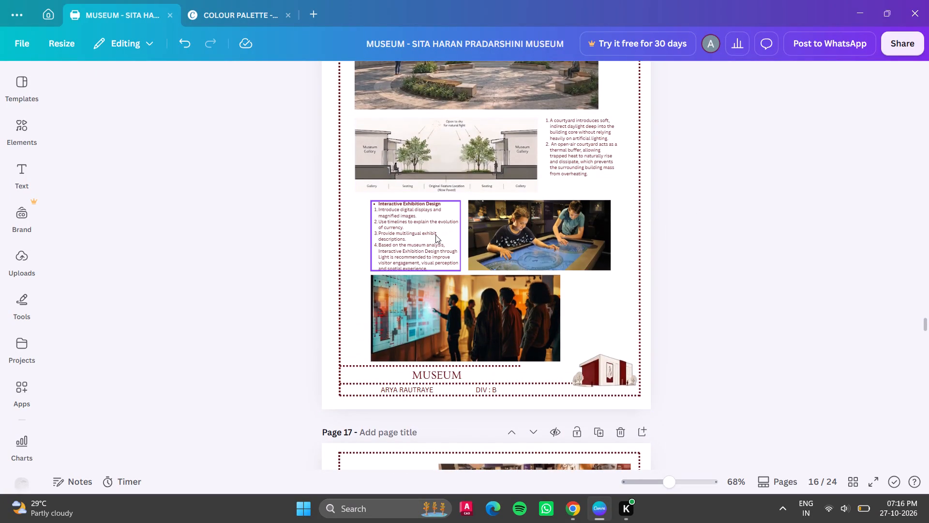
scroll(437, 235, down, 7)
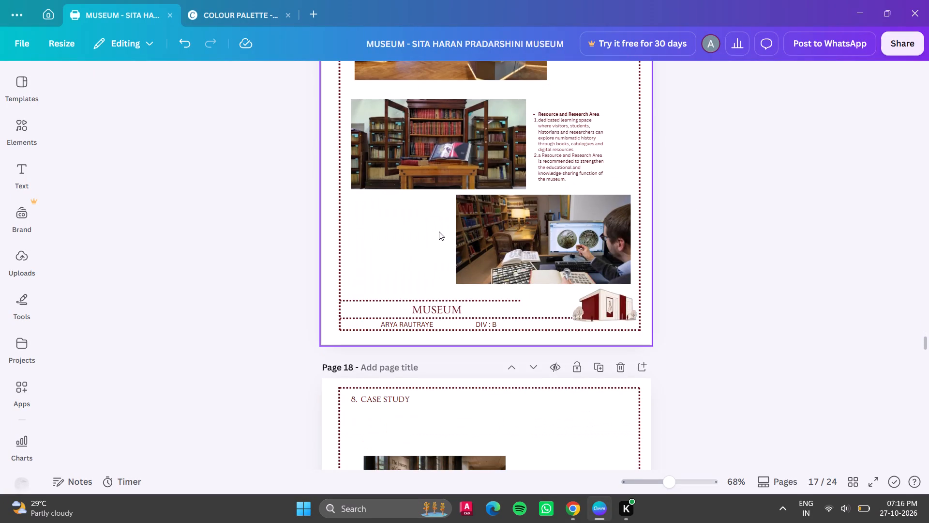
scroll(451, 228, up, 2)
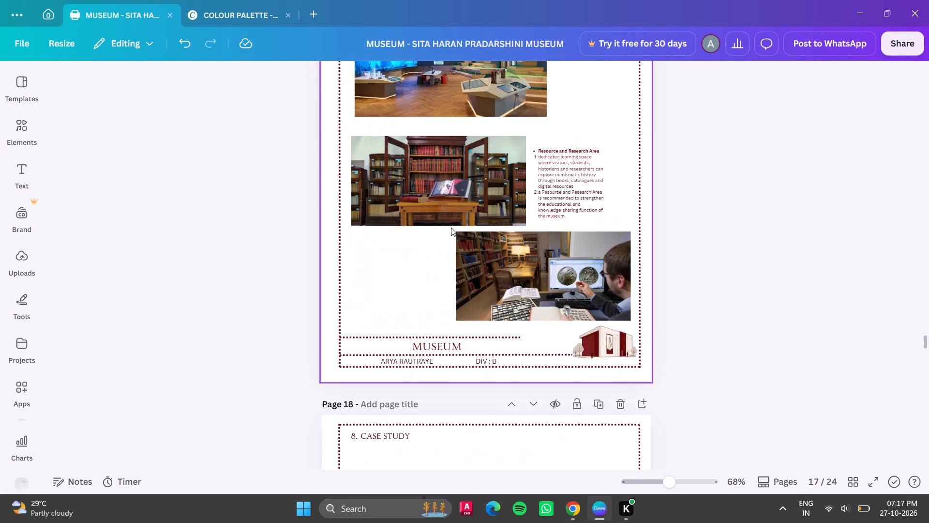
scroll(451, 228, up, 1)
drag(559, 270, 560, 259)
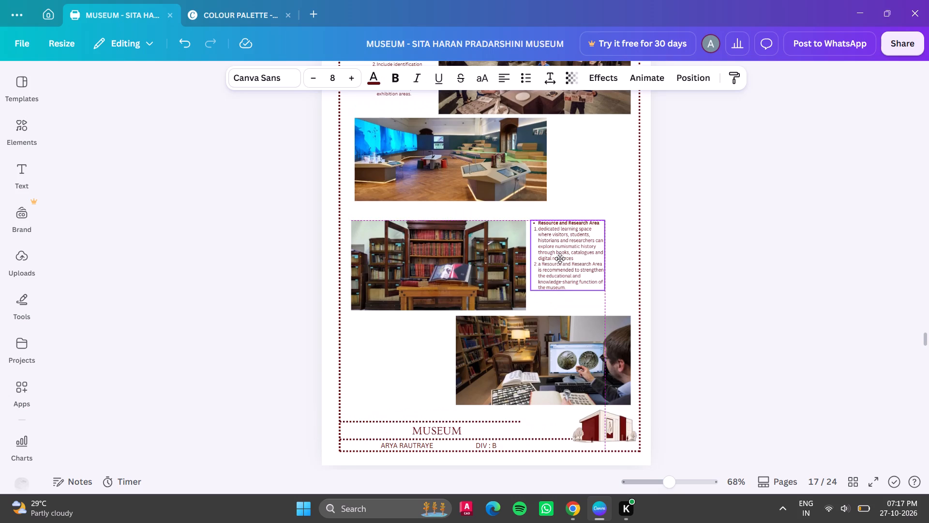
drag(560, 259, 560, 258)
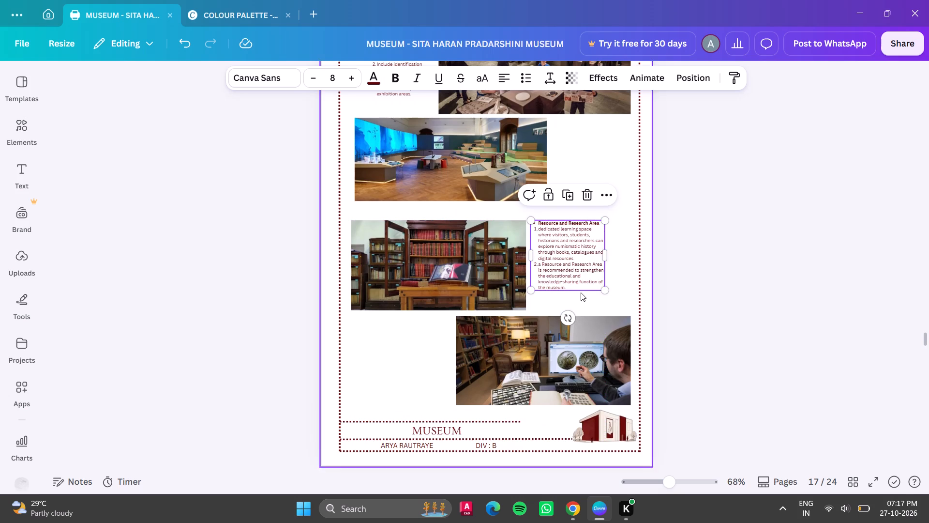
drag(609, 259, 620, 258)
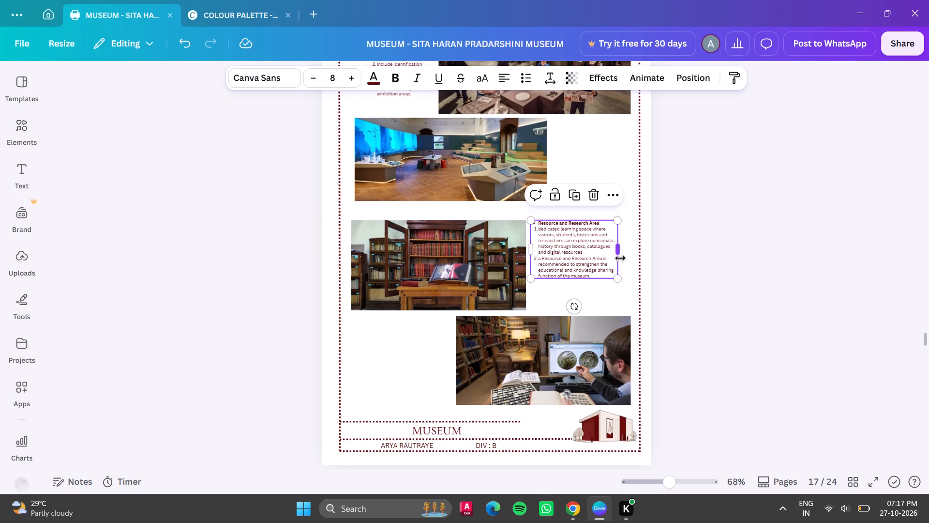
click(731, 267)
Shrink the bookcase photo and the photo of the man at the computer, keeping the latter just below at the page's right margin.
click(471, 290)
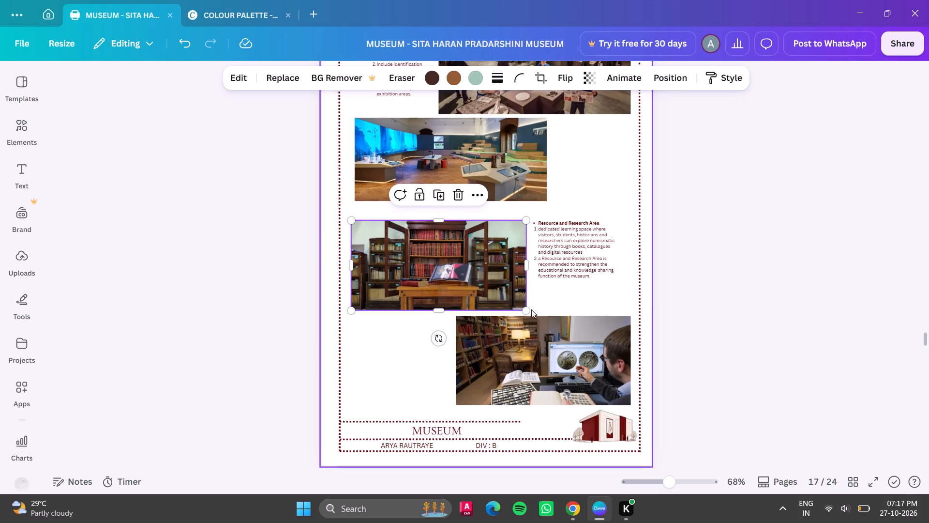
drag(526, 314, 514, 294)
drag(586, 349, 578, 342)
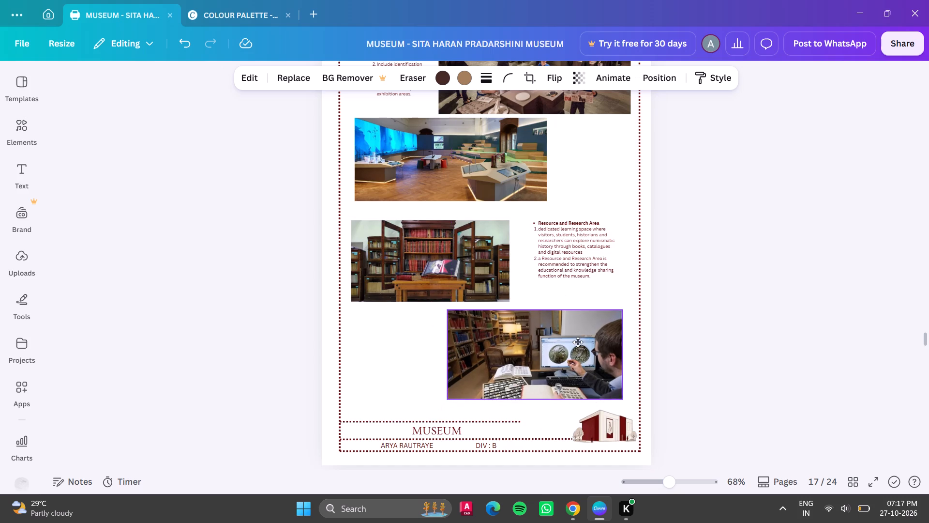
drag(578, 342, 584, 340)
drag(458, 396, 468, 383)
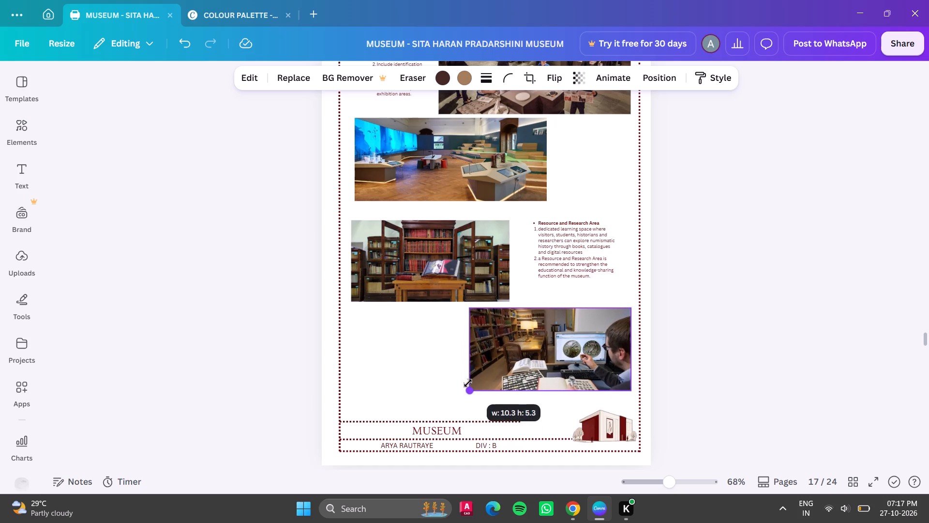
drag(468, 383, 474, 377)
Shrink page 17's workshop photo and lower it over the gallery photo, clearing the space beside the raised Educational and Activity Zone text.
scroll(480, 349, up, 4)
scroll(480, 349, down, 3)
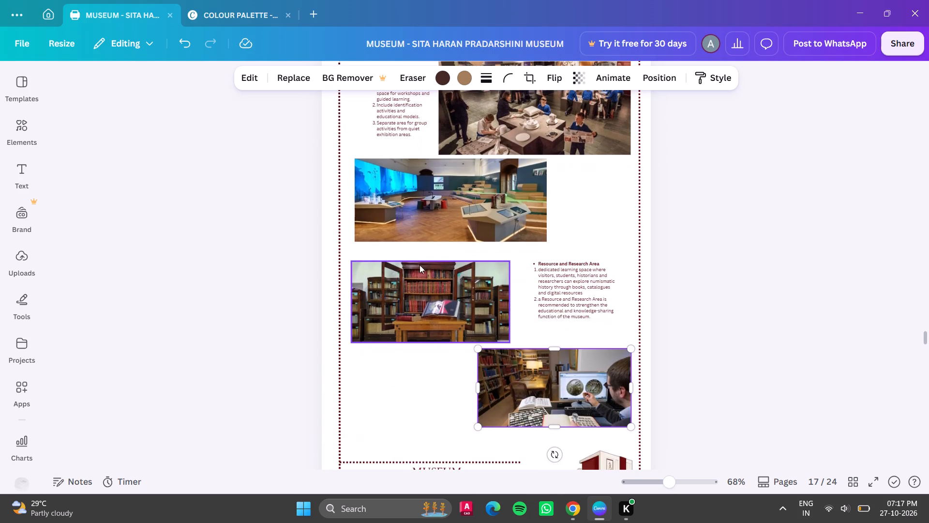
scroll(447, 244, up, 2)
click(518, 204)
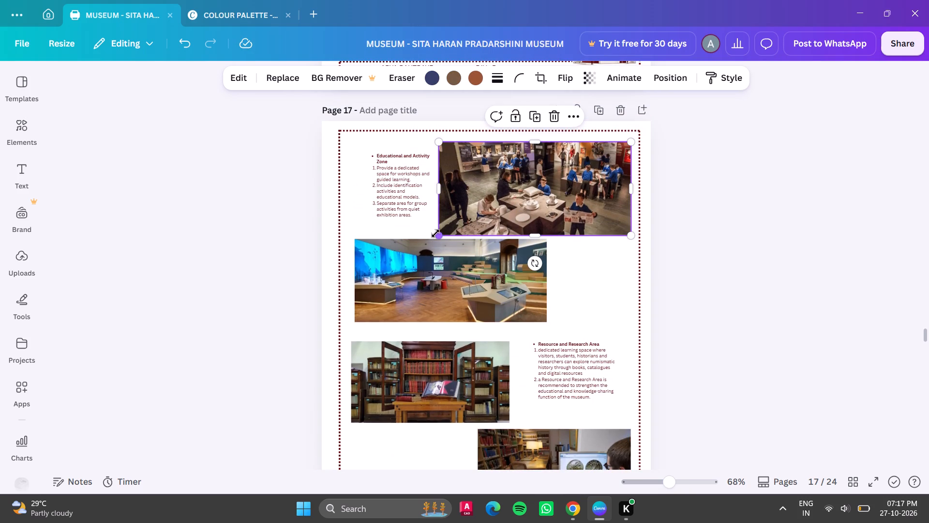
drag(435, 233, 477, 231)
drag(584, 200, 544, 201)
drag(410, 183, 404, 170)
drag(489, 182, 474, 251)
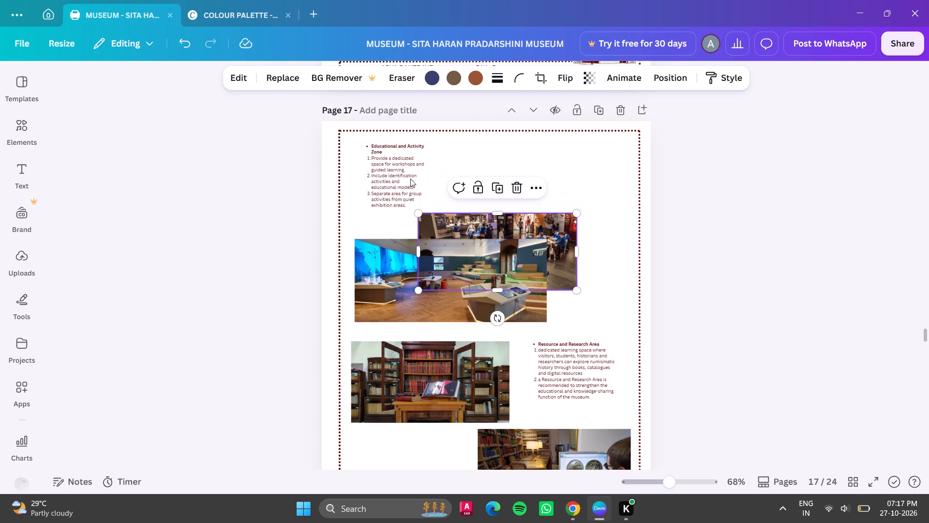
Widen the Educational and Activity Zone text box across most of the page so each numbered point fits on one line.
click(419, 174)
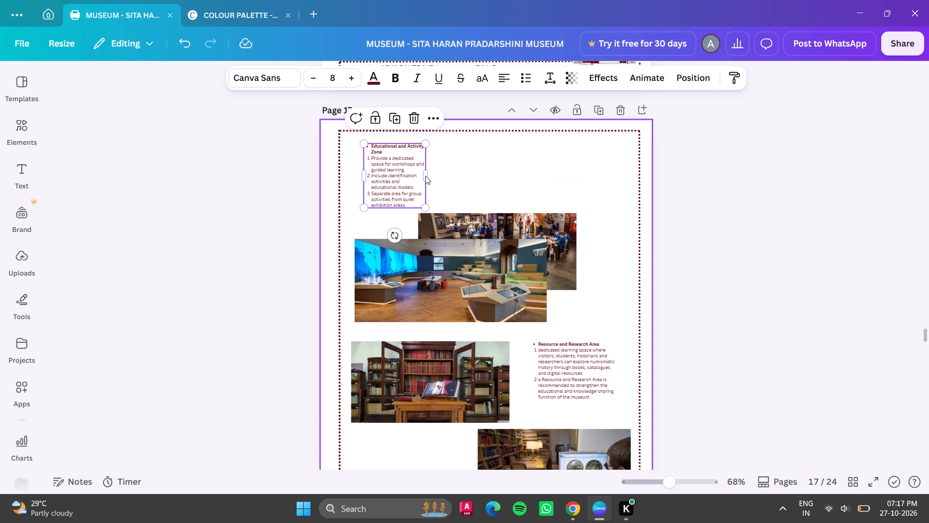
drag(432, 177, 608, 174)
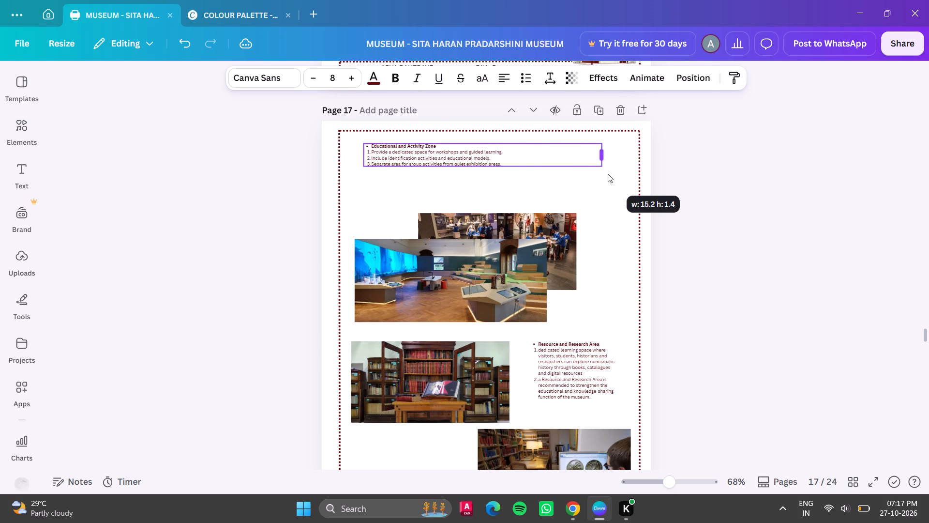
drag(608, 174, 624, 173)
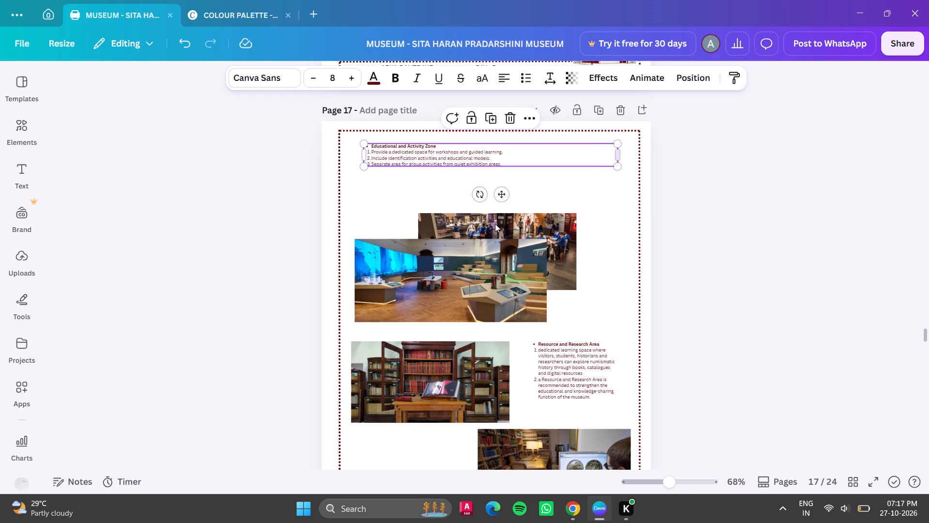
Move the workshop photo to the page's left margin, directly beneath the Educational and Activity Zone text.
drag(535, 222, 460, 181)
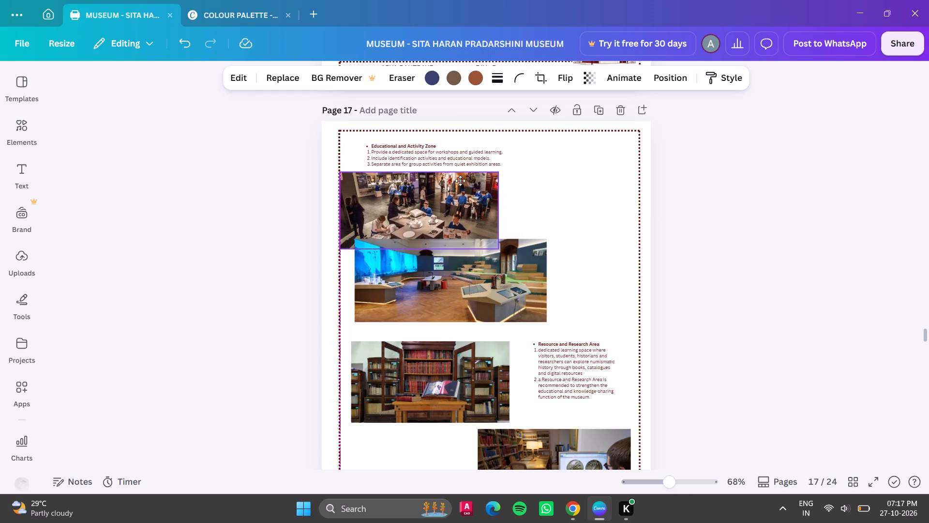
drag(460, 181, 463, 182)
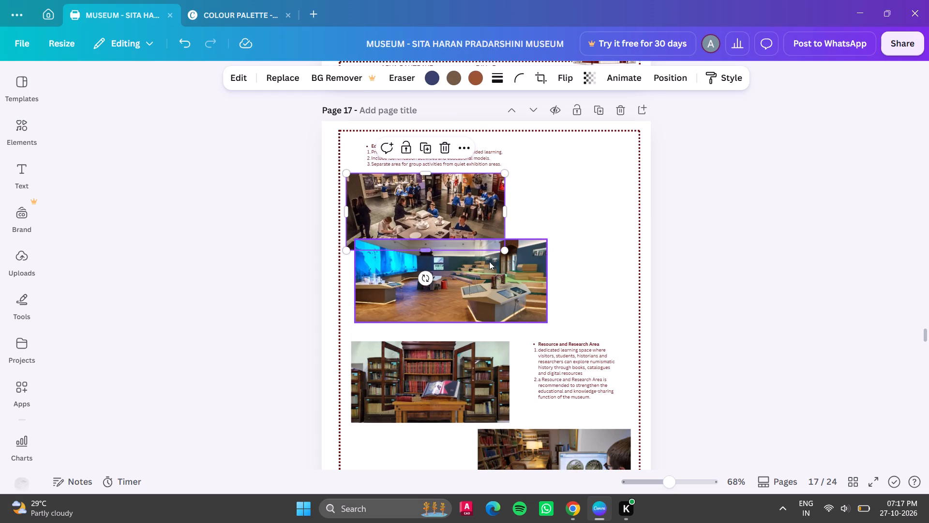
Crop the left side of the blue-screen gallery photo, try it beside the workshop photo, and move it below instead.
drag(491, 277, 555, 224)
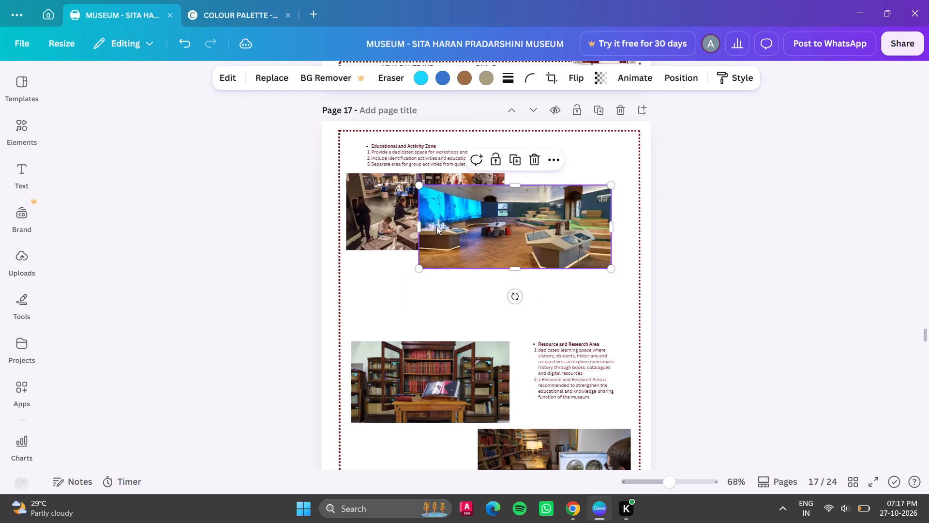
drag(419, 223, 468, 225)
drag(525, 227, 554, 217)
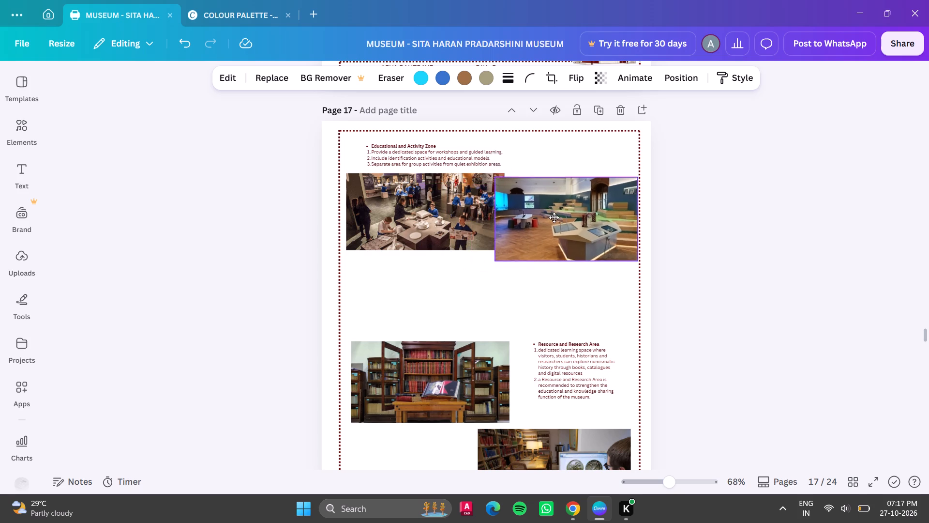
drag(554, 217, 464, 321)
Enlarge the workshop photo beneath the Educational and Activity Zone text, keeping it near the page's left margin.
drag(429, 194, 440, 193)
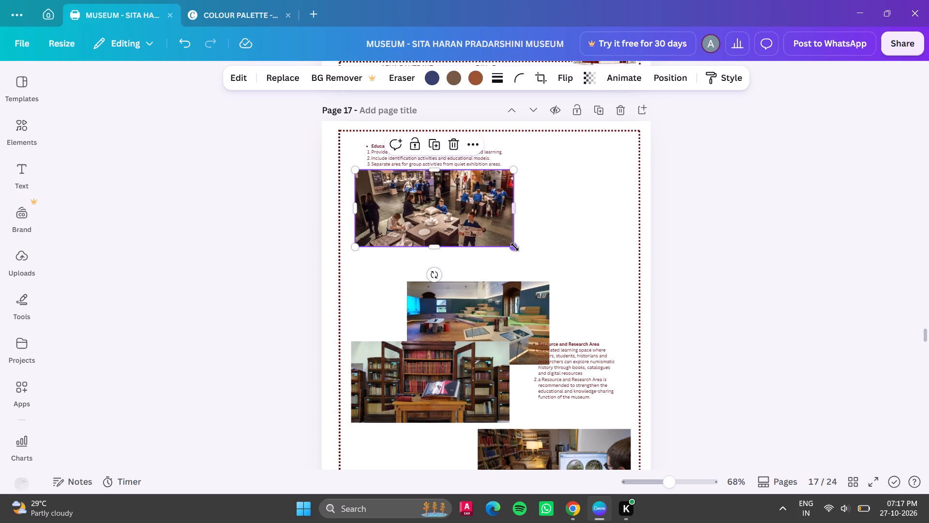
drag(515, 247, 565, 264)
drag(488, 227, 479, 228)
Lower the bookcase photo and the Resource and Research Area text box to free space in the middle of page 17.
scroll(481, 228, up, 1)
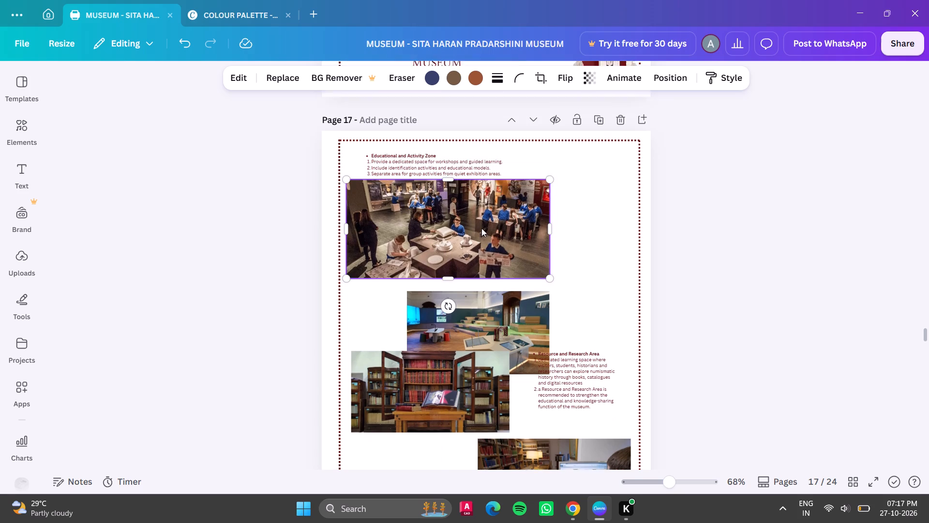
scroll(481, 228, down, 1)
drag(419, 400, 417, 464)
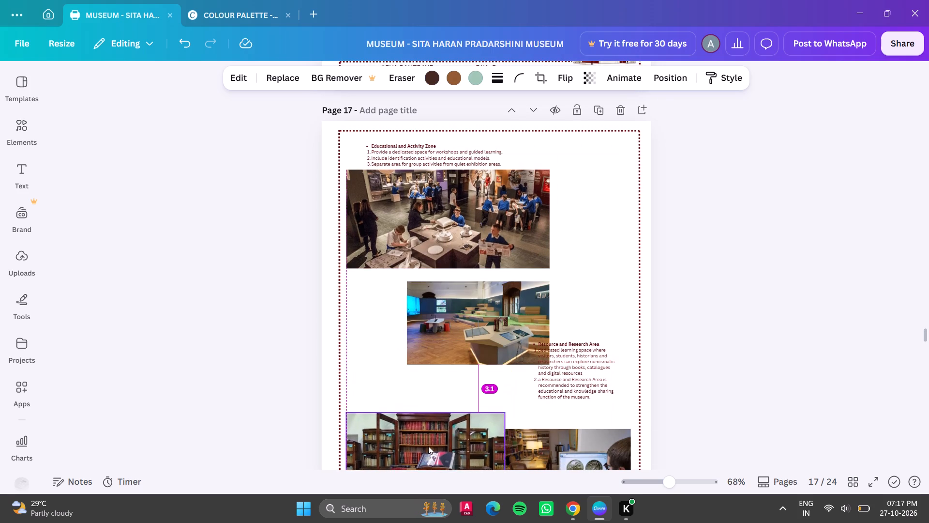
drag(579, 398, 571, 436)
Move the gallery photo to page 17's upper right area and place the workshop photo below it.
drag(497, 307, 564, 168)
drag(451, 245, 455, 304)
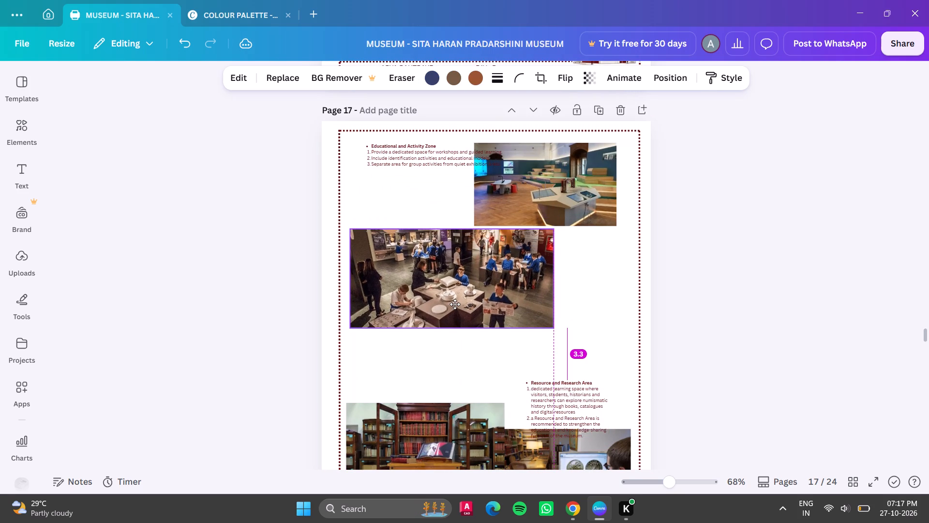
drag(455, 304, 464, 304)
Shrink the gallery photo so it clears the Educational and Activity Zone text, with their top edges aligned.
click(521, 185)
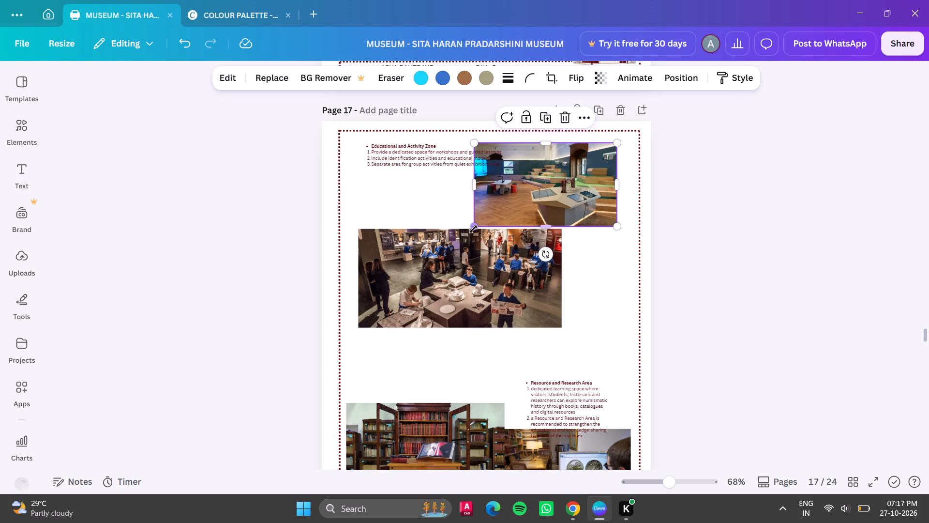
drag(473, 229, 513, 215)
click(434, 154)
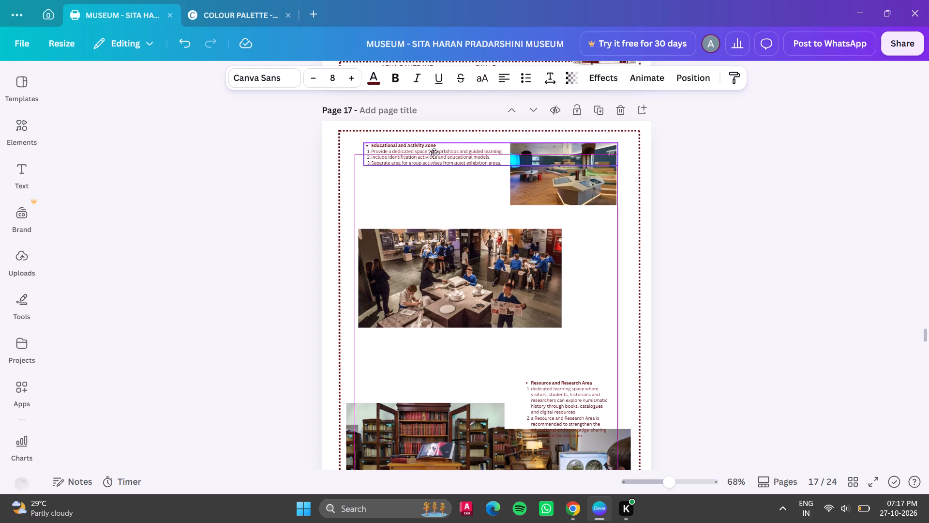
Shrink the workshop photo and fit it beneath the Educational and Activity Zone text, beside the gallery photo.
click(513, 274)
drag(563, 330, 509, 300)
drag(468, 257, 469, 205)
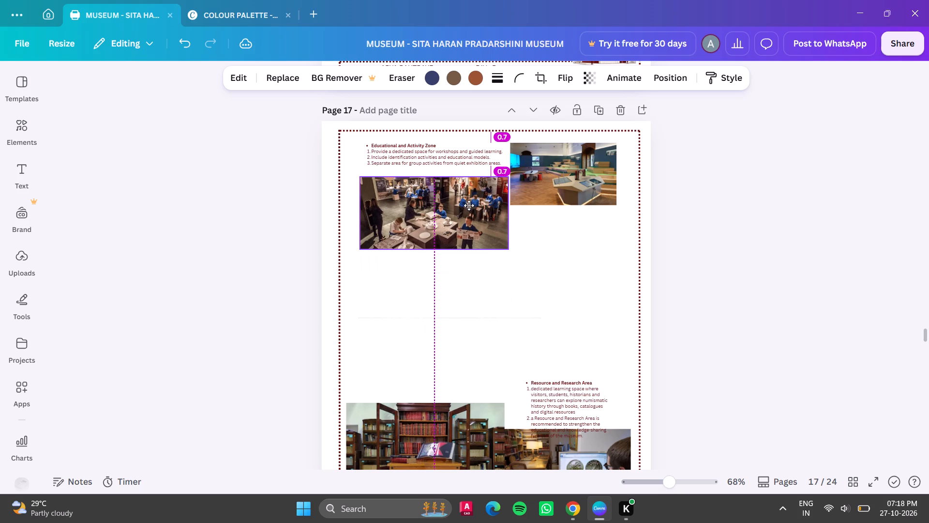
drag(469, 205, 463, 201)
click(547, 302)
Extend the gallery photo's bottom edge slightly downward, keeping its width.
scroll(560, 294, down, 1)
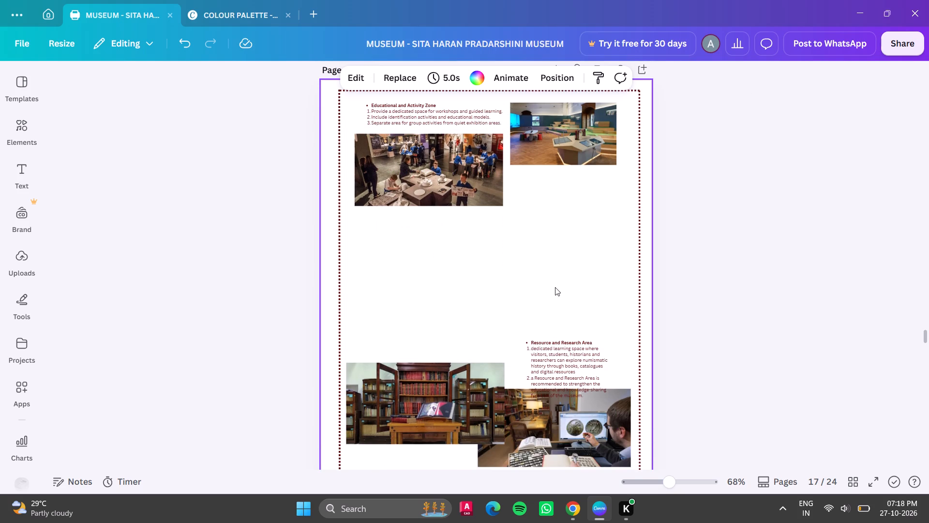
scroll(554, 287, up, 1)
click(573, 200)
click(567, 205)
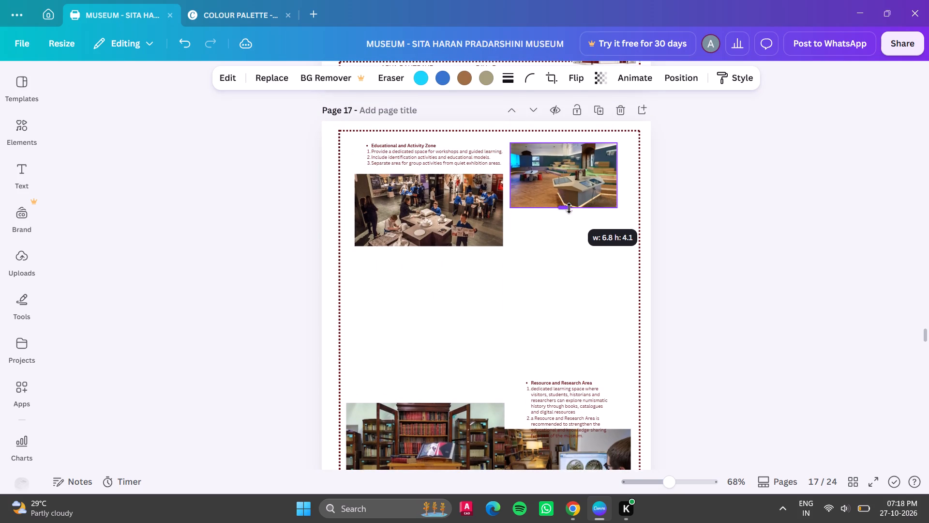
drag(545, 331, 547, 326)
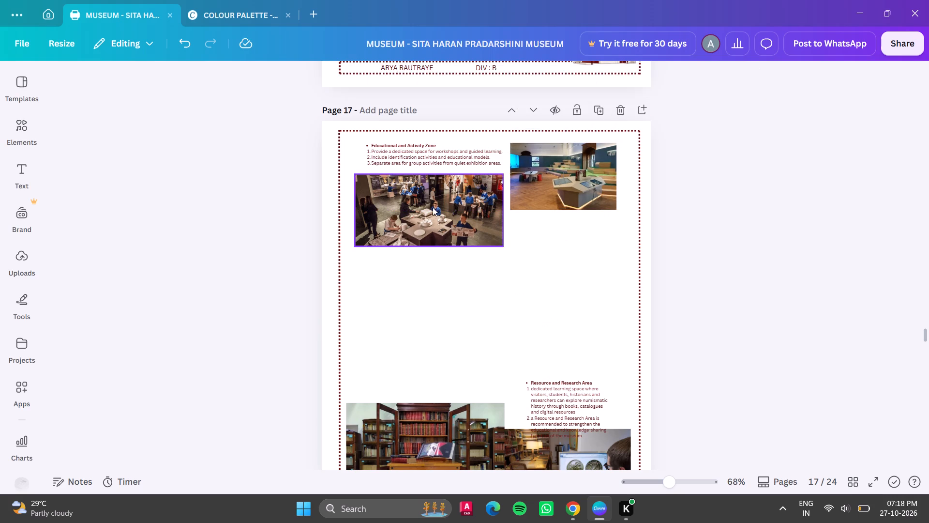
Lower the workshop photo beneath the gallery photo, enlarge it across most of the page width, and centre it.
drag(433, 207, 439, 247)
click(449, 145)
drag(464, 286, 464, 286)
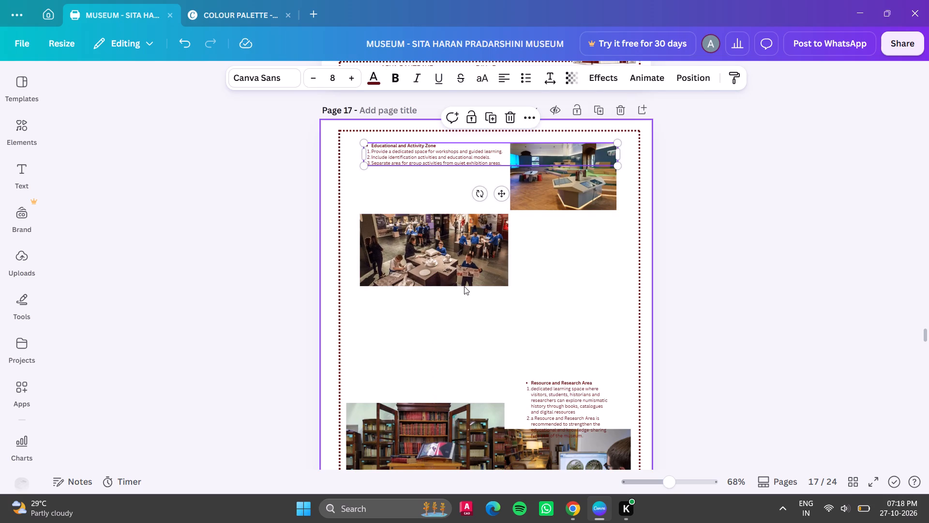
drag(464, 286, 458, 249)
drag(584, 323, 576, 312)
click(501, 279)
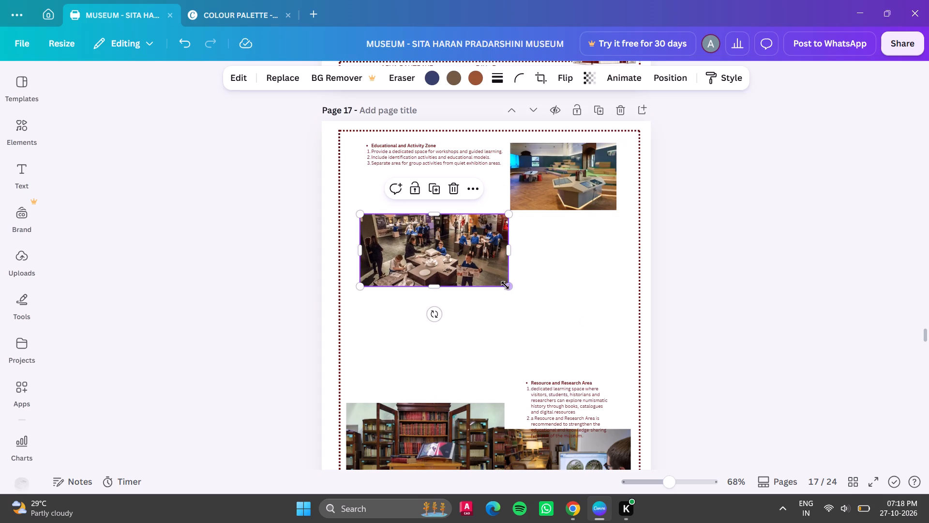
drag(507, 286, 586, 335)
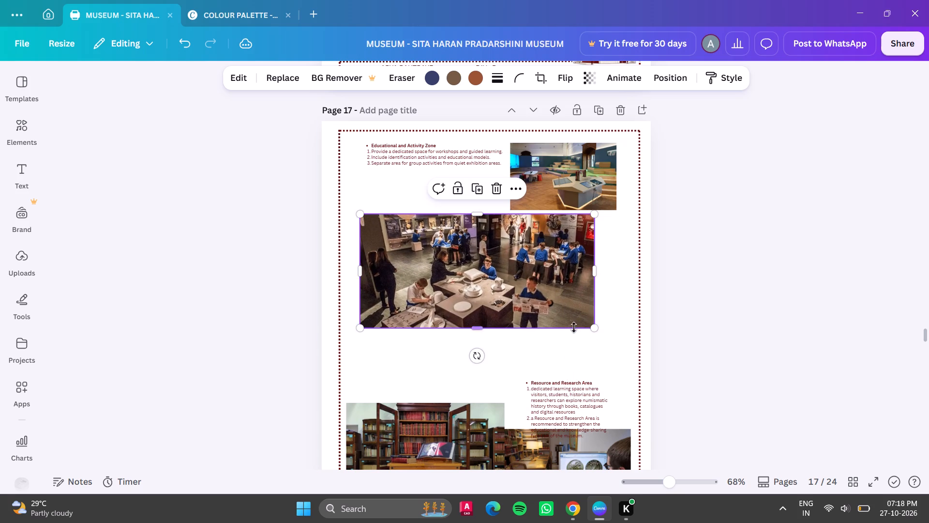
click(766, 298)
drag(534, 284, 553, 286)
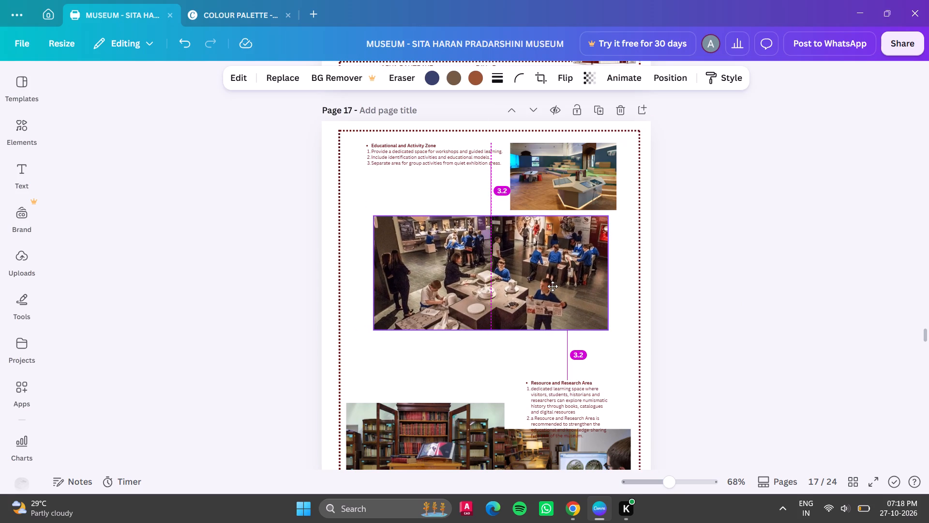
drag(553, 286, 549, 286)
Move page 17's Educational and Activity Zone text towards the gallery photo and narrow its box to clear the photo.
drag(431, 153, 450, 157)
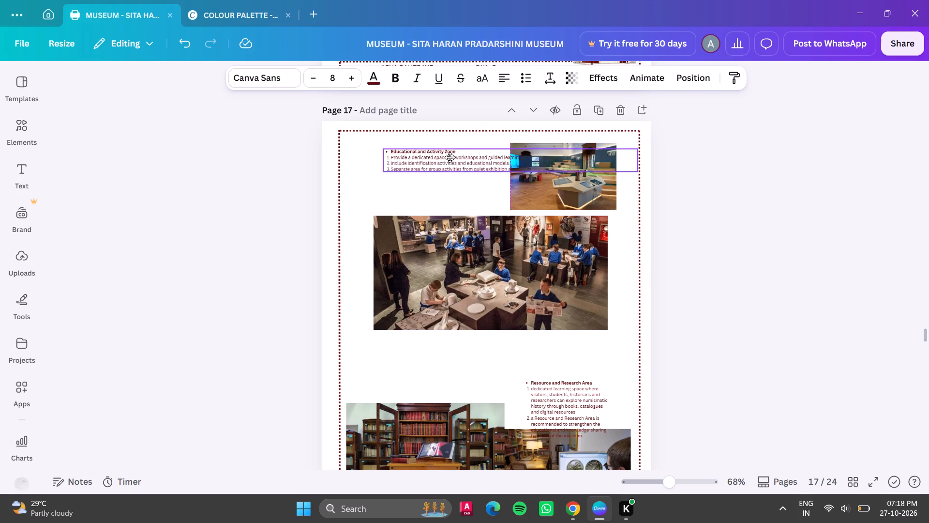
drag(450, 157, 450, 155)
drag(639, 154, 539, 165)
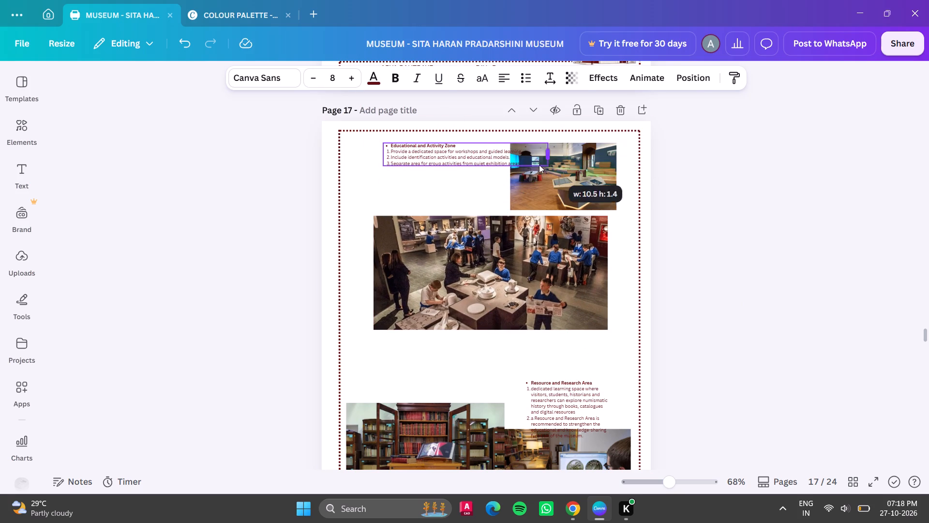
drag(539, 165, 508, 174)
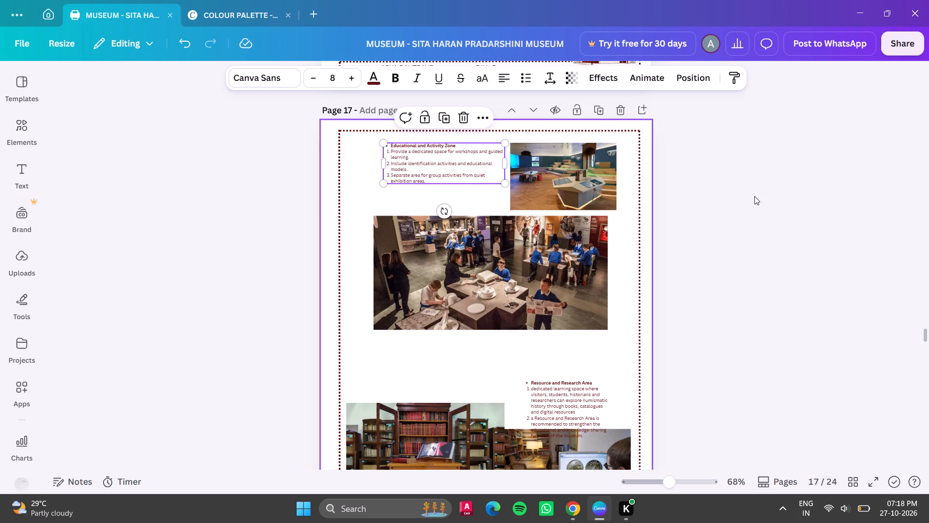
click(771, 198)
click(451, 150)
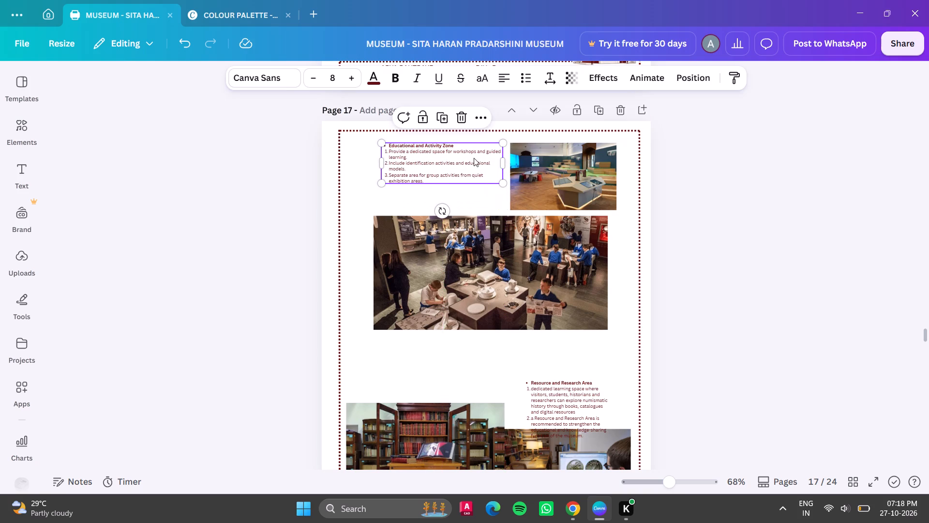
click(557, 265)
click(775, 251)
Rearrange the Resource and Research Area with its text beneath the workshop photo, the bookcase photo beside it and the researcher photo below.
scroll(736, 237, down, 1)
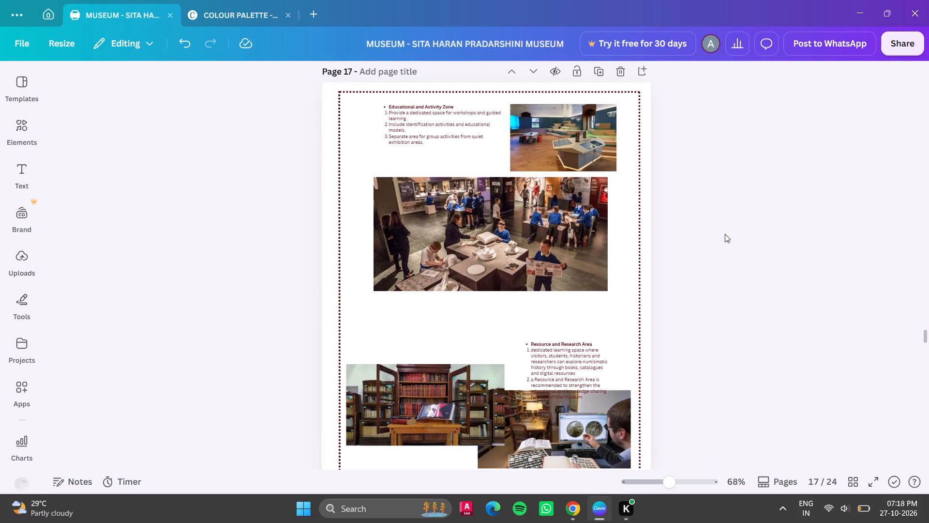
scroll(429, 199, down, 3)
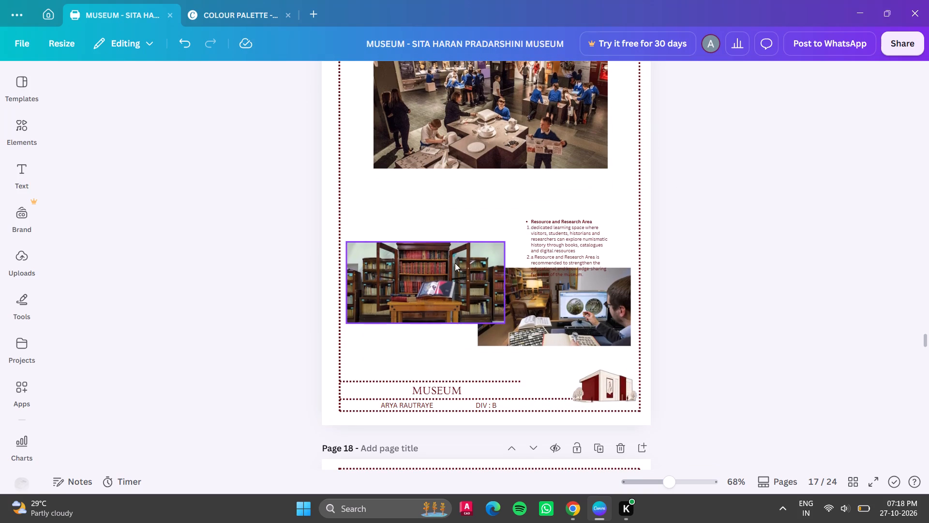
drag(563, 228, 403, 194)
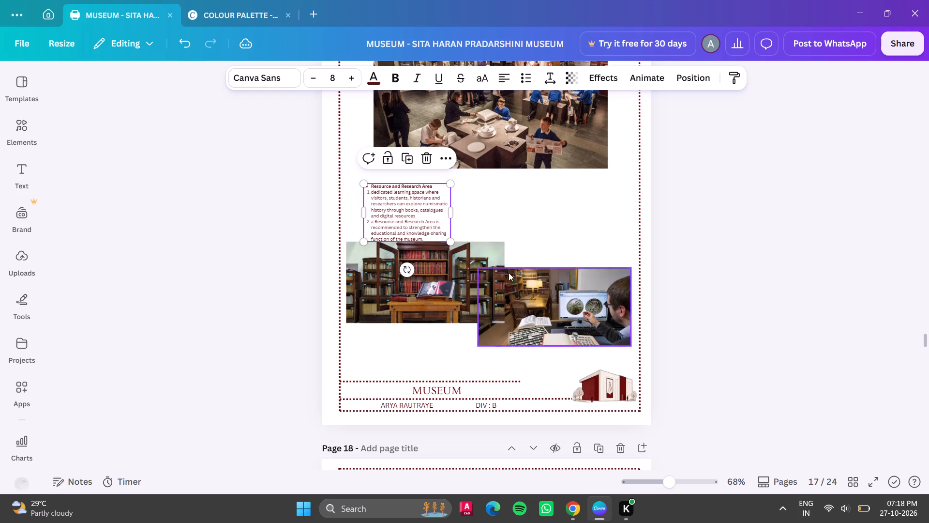
drag(469, 273, 592, 213)
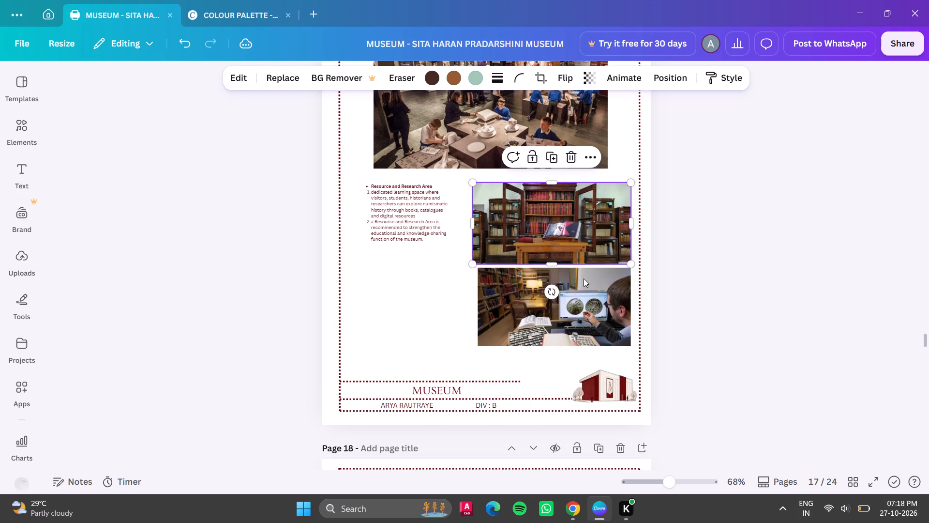
drag(585, 289, 467, 286)
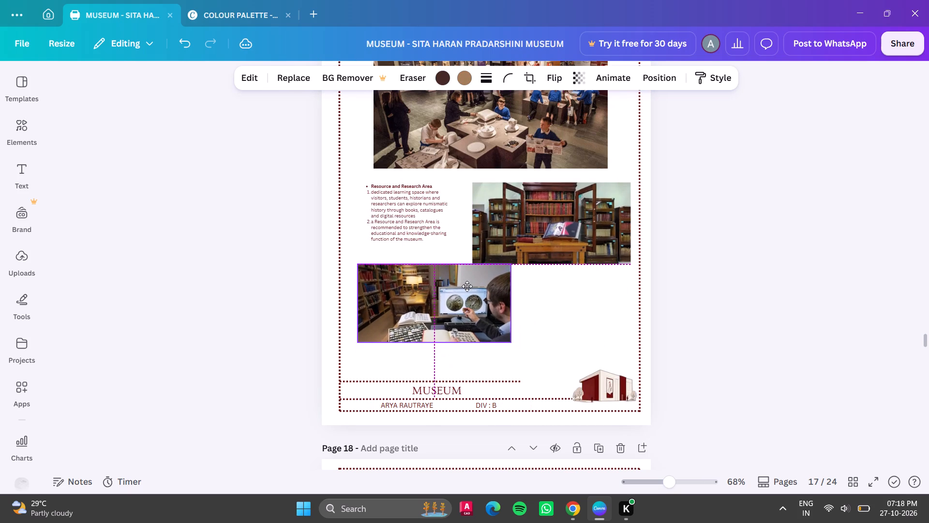
drag(467, 286, 468, 290)
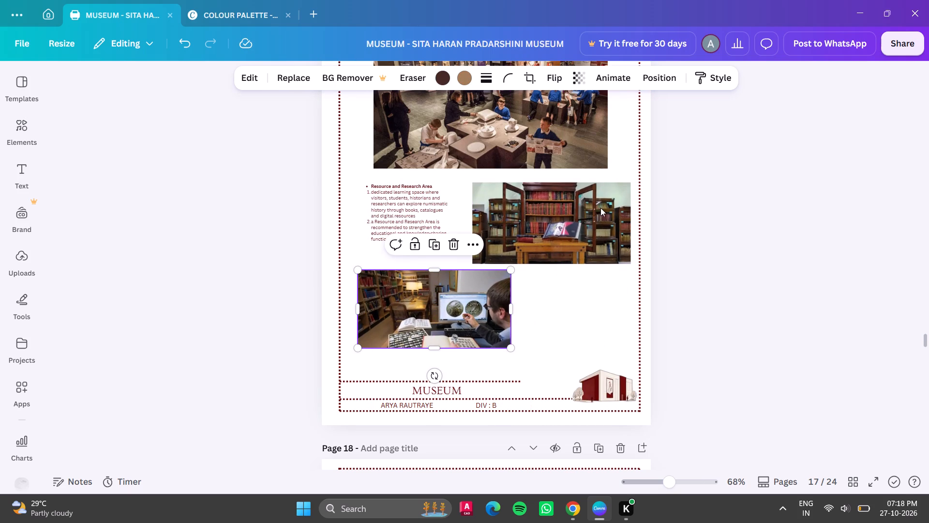
Lower the Educational and Activity Zone text slightly so it sits midway beside the gallery photo.
scroll(653, 213, up, 2)
drag(664, 491, 672, 491)
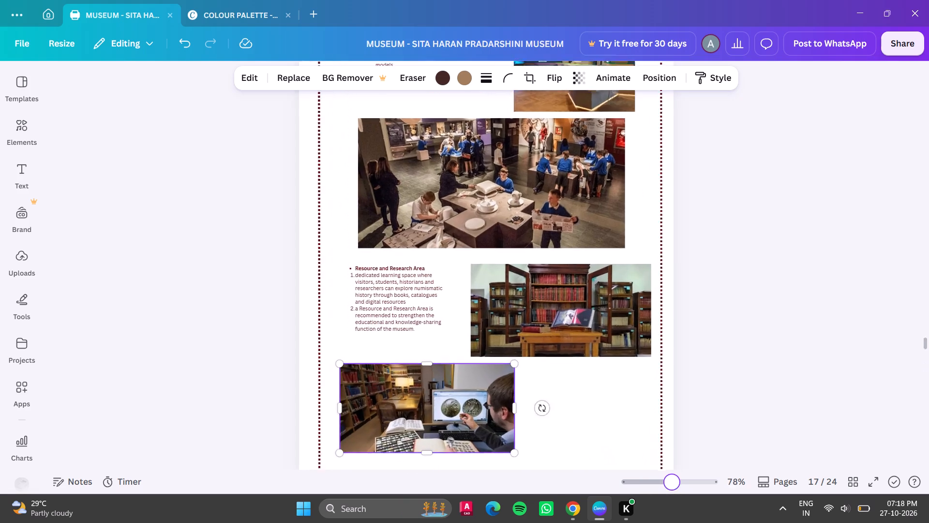
drag(672, 491, 648, 488)
scroll(649, 314, up, 2)
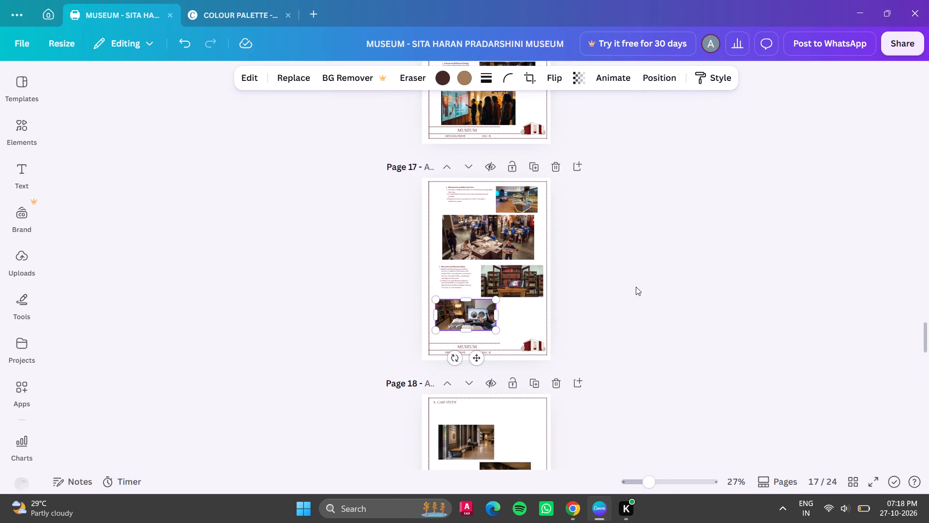
scroll(634, 285, up, 1)
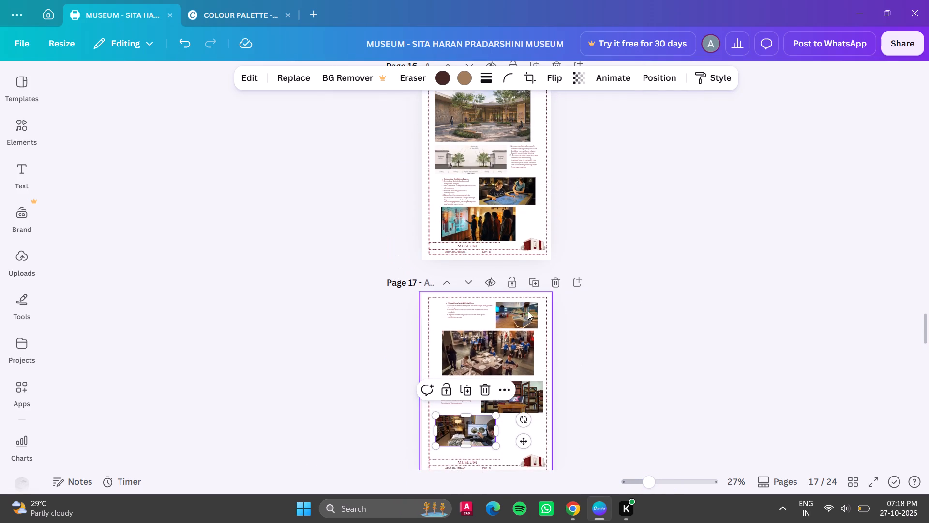
drag(476, 304, 475, 314)
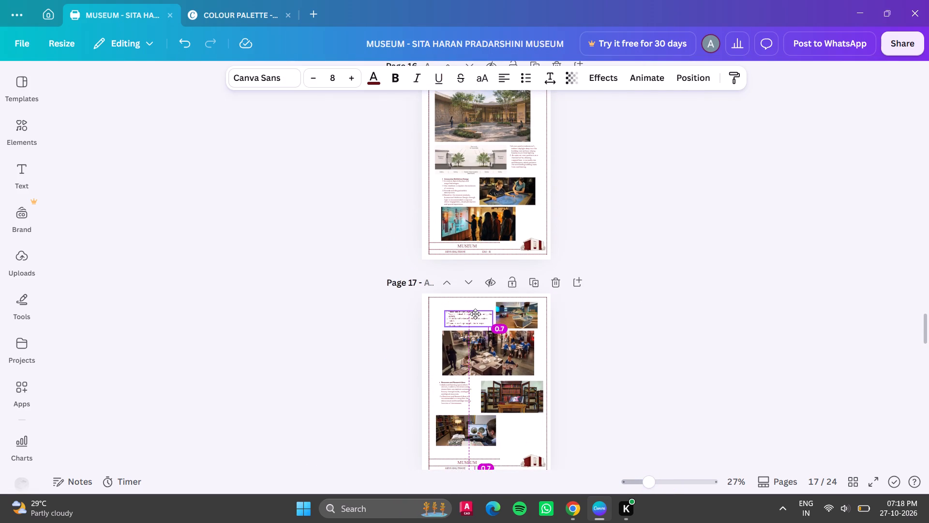
drag(475, 314, 474, 311)
click(704, 328)
Shrink the gallery photo slightly and align its right edge with the workshop photo, just above it.
drag(645, 482, 652, 482)
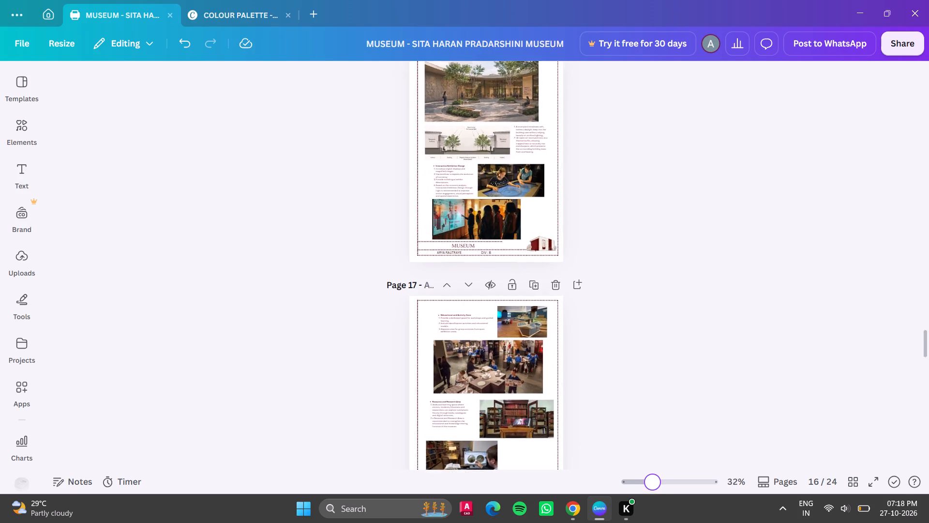
drag(652, 482, 669, 476)
scroll(477, 383, down, 2)
click(549, 247)
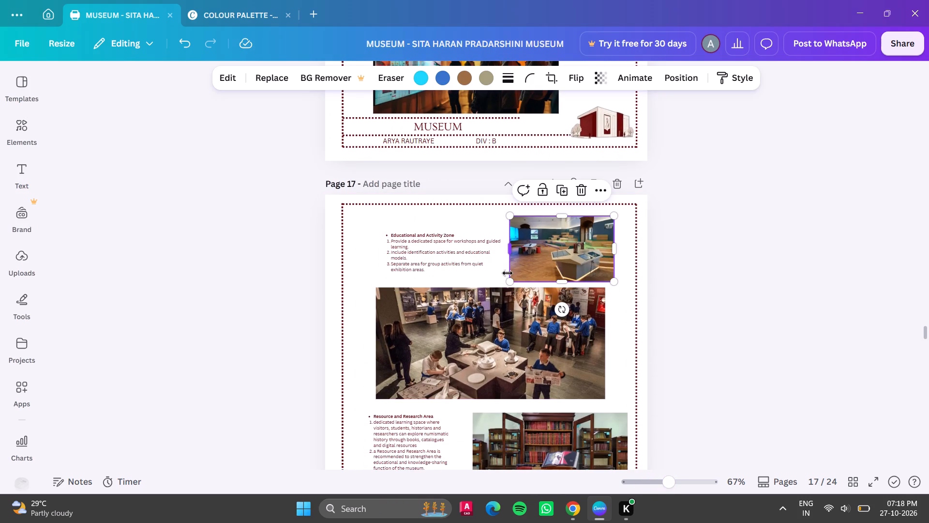
drag(508, 279, 508, 278)
drag(508, 278, 518, 272)
drag(571, 248, 565, 252)
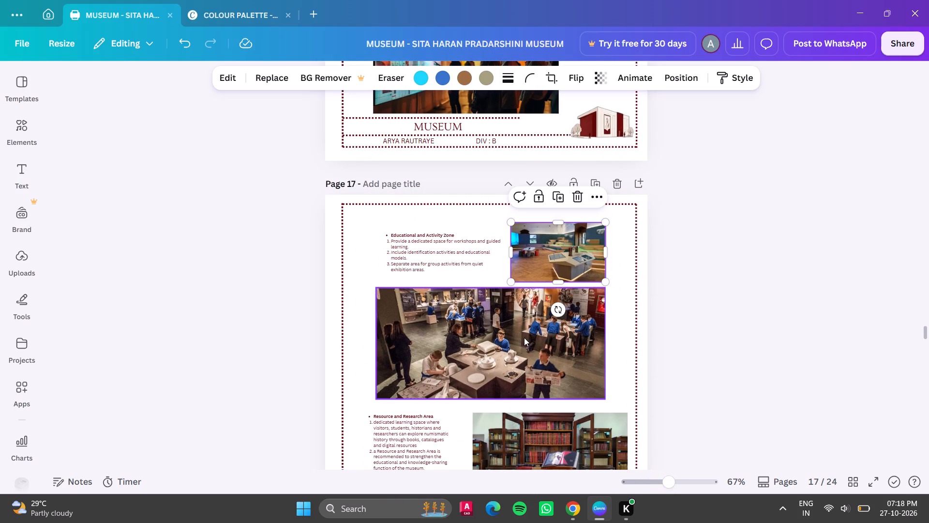
Reduce the workshop photo's height from its top edge and move it up close beneath the gallery photo.
click(485, 297)
drag(489, 289, 490, 289)
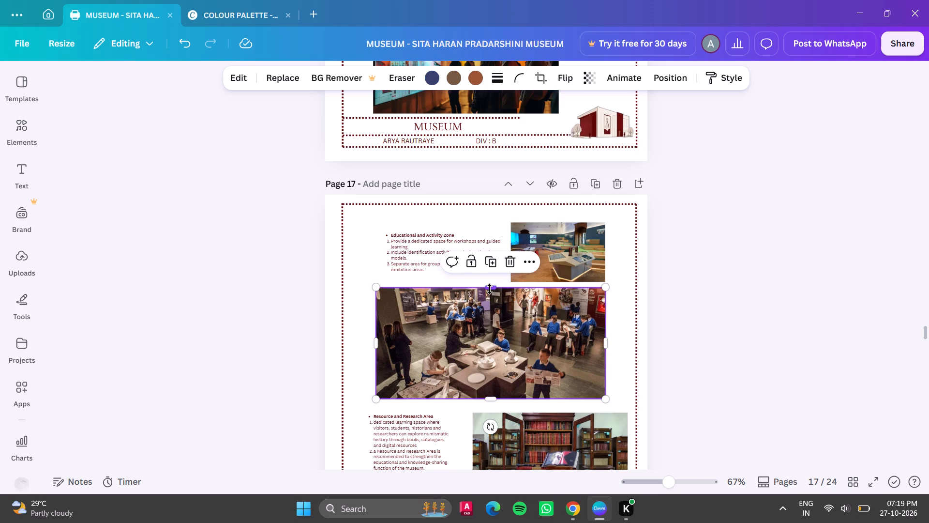
drag(490, 289, 492, 300)
drag(782, 319, 776, 318)
drag(525, 371, 528, 356)
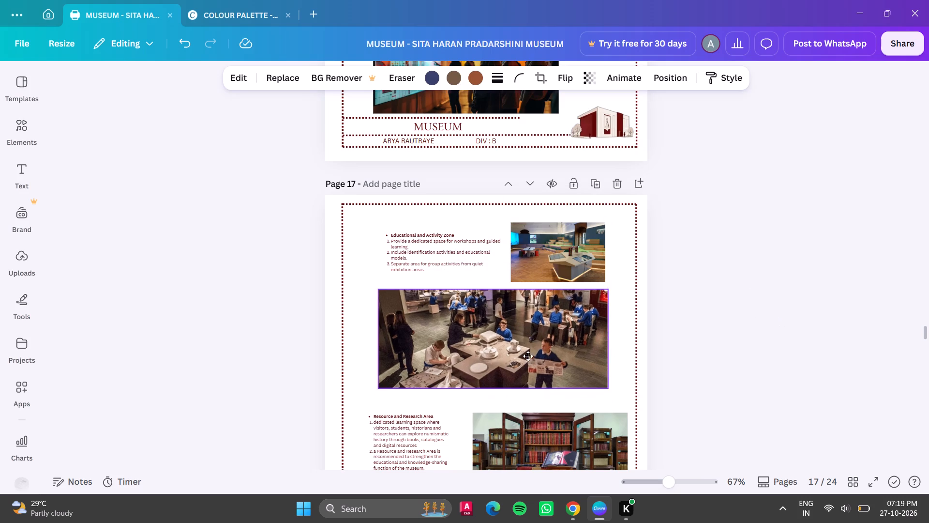
drag(528, 356, 527, 357)
click(409, 237)
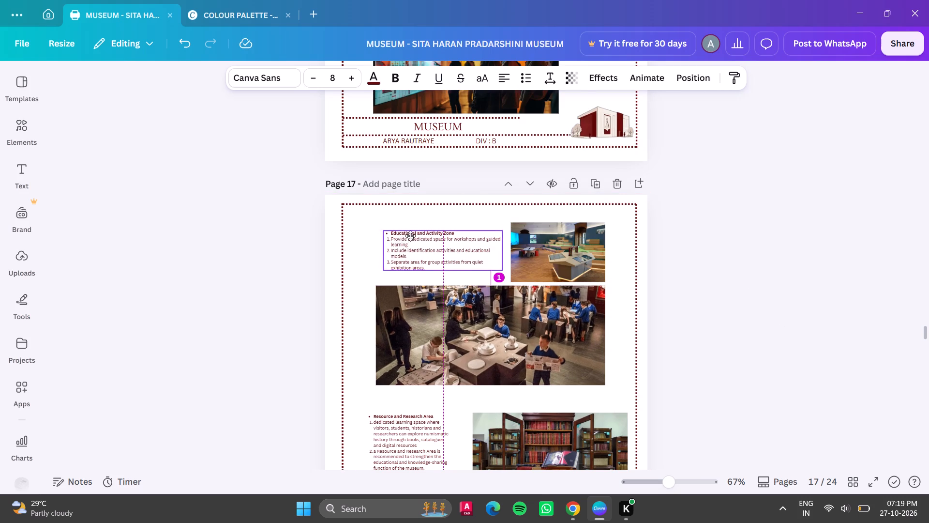
click(695, 271)
Shift the bookcase photo and the Resource and Research Area text inward so they sit closer together.
scroll(709, 226, down, 3)
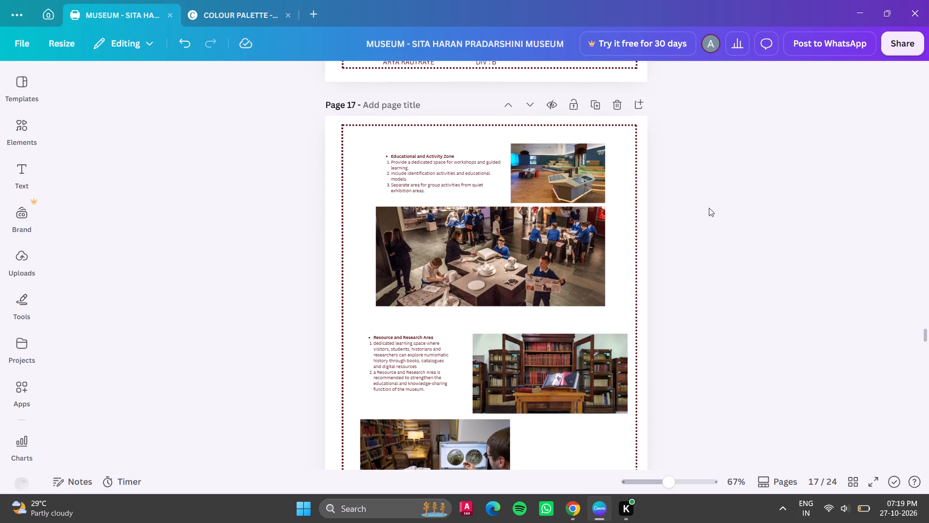
scroll(709, 208, down, 1)
click(554, 303)
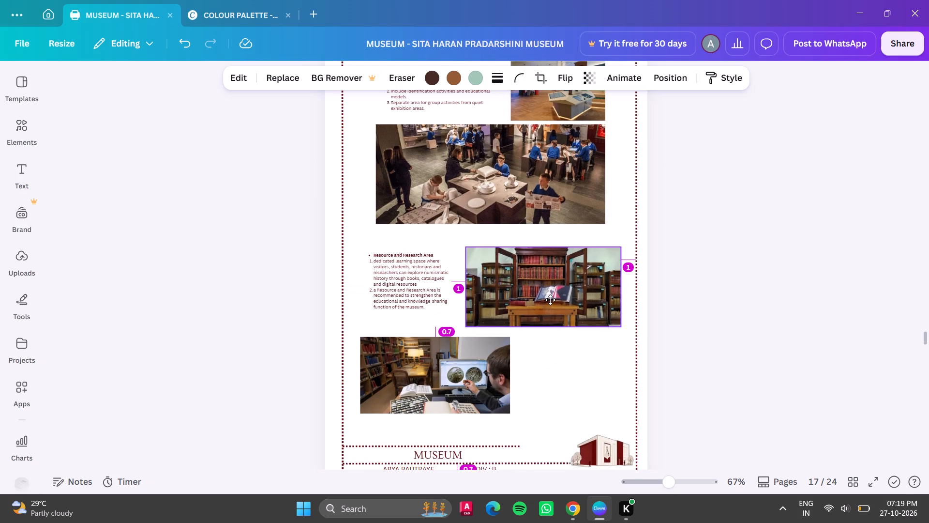
drag(388, 268, 390, 265)
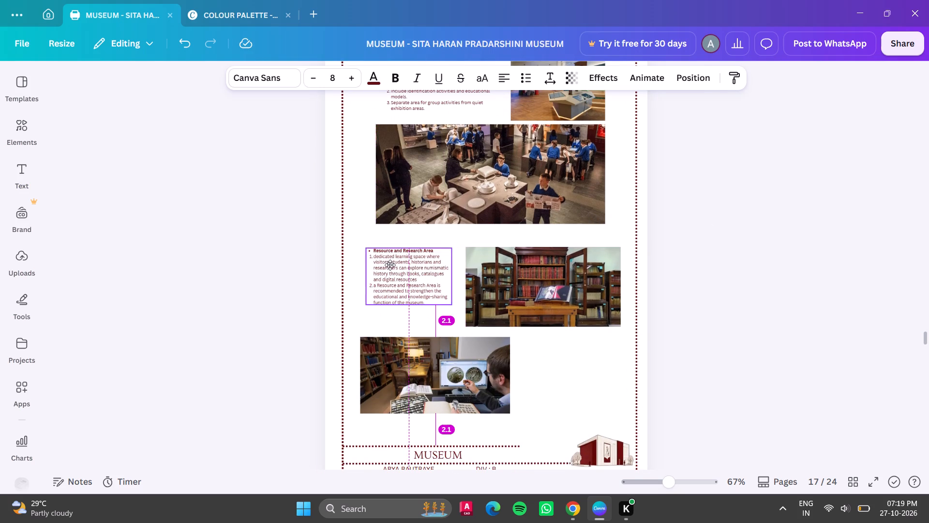
drag(390, 265, 394, 268)
Move the researcher photo up close beneath the Resource and Research Area text and bookcase photo, and enlarge it slightly.
drag(415, 387, 420, 372)
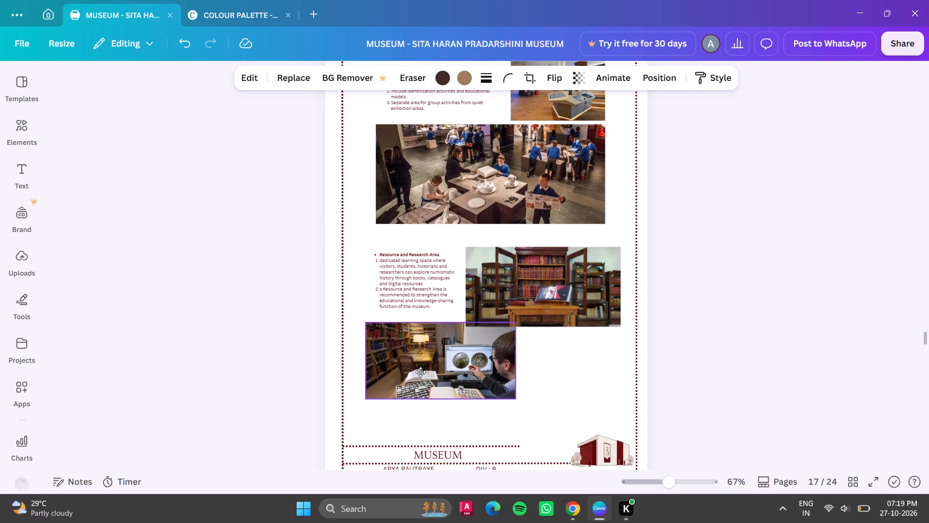
drag(420, 372, 428, 381)
drag(525, 408, 541, 421)
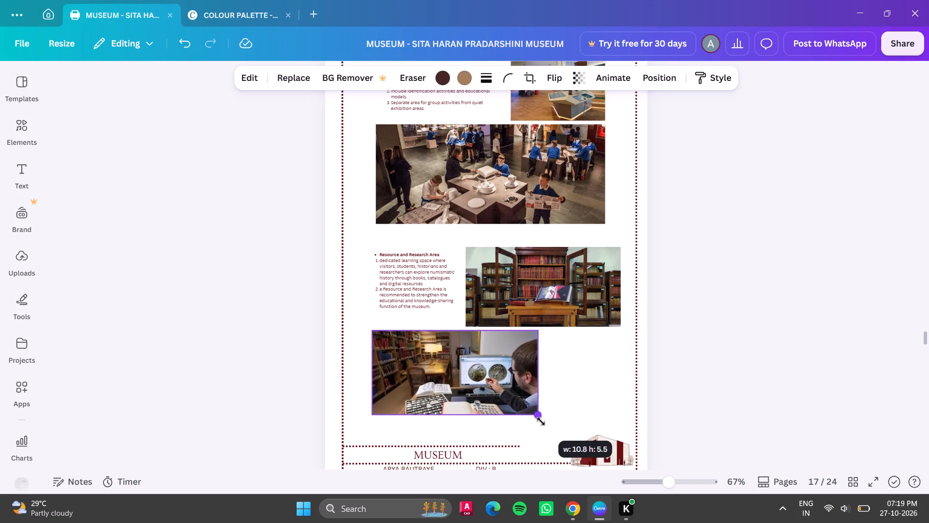
drag(541, 421, 543, 422)
click(797, 383)
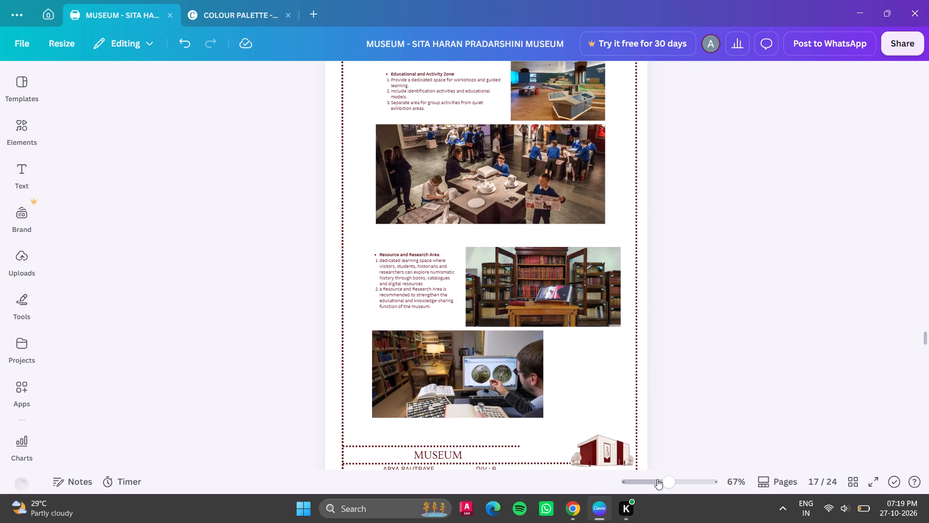
Review the layout of the design recommendation pages 15 to 17 at a reduced zoom.
drag(671, 482, 655, 478)
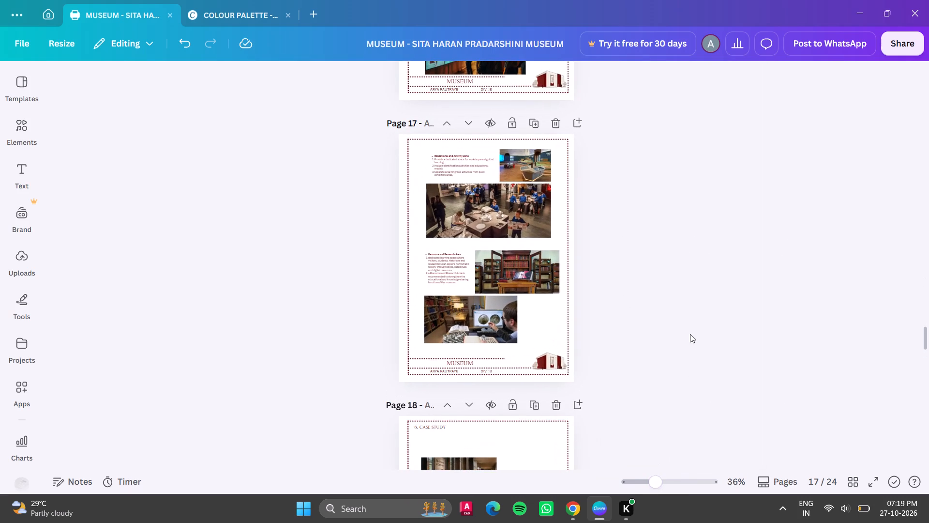
scroll(690, 333, up, 2)
scroll(660, 251, up, 3)
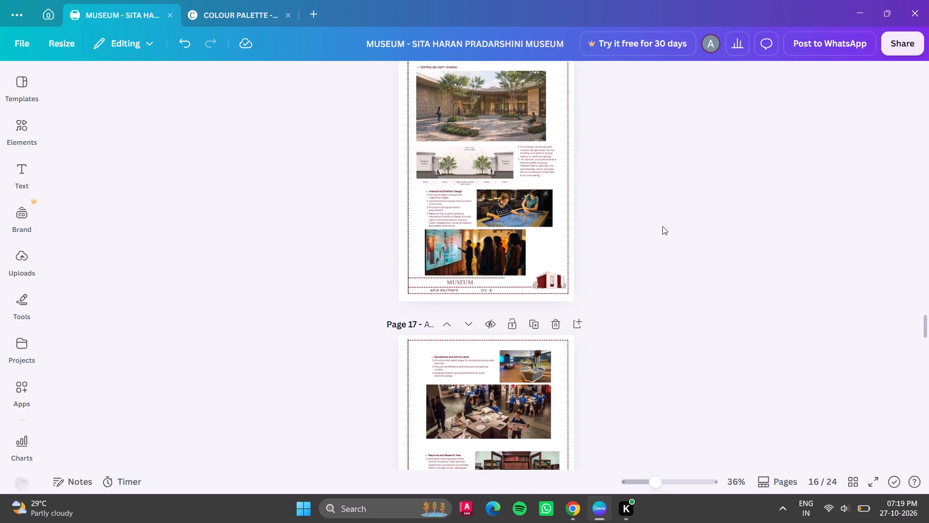
scroll(662, 226, up, 8)
scroll(662, 226, down, 1)
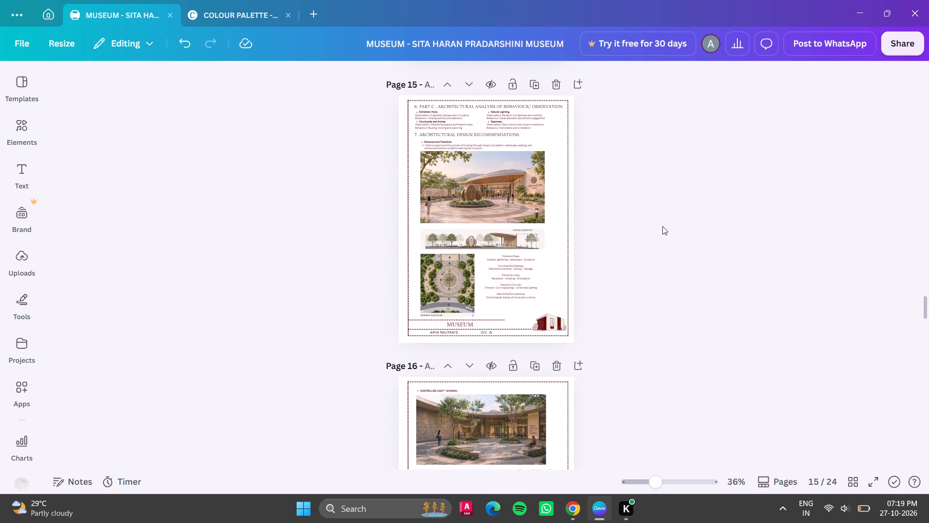
scroll(662, 226, down, 10)
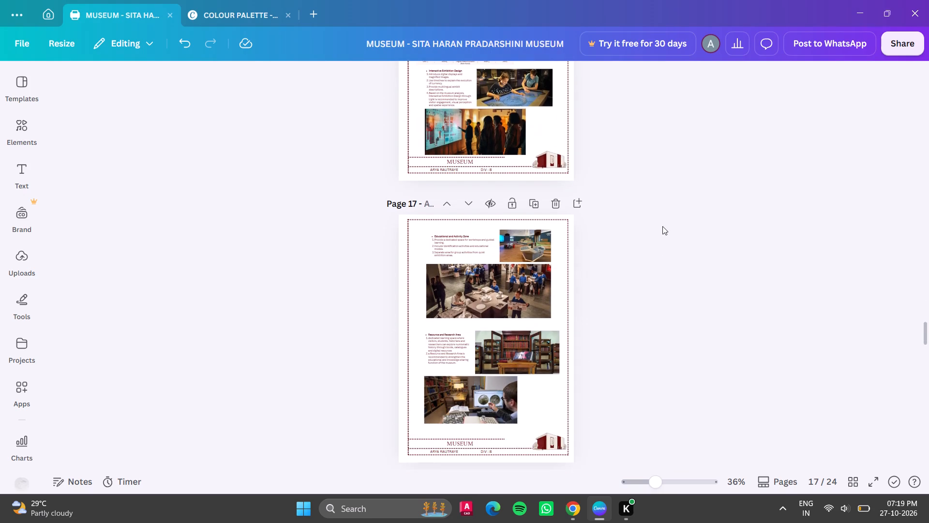
Delete the two interior photos beneath the Case Study heading on page 18.
scroll(662, 226, down, 6)
drag(532, 432, 533, 432)
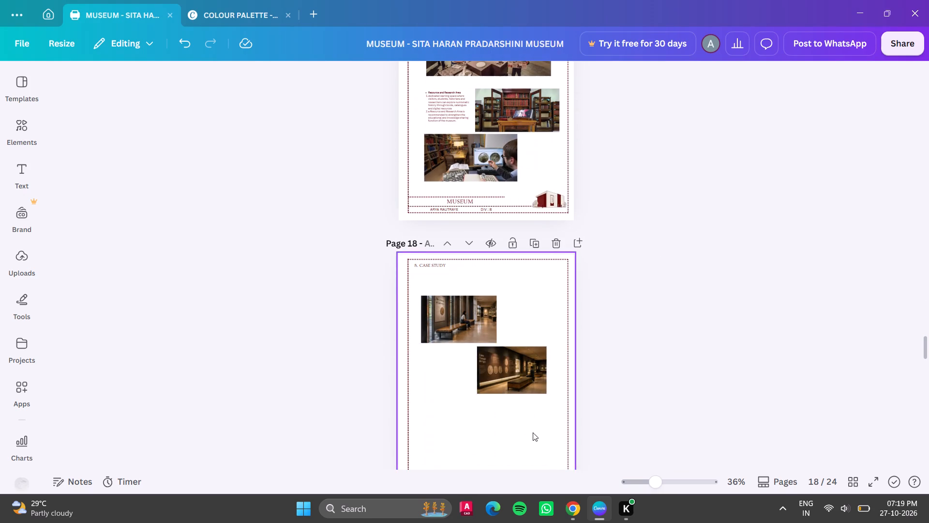
drag(533, 432, 486, 307)
key(Delete)
Look back through the earlier report pages, from the survey charts on page 10 to the design recommendations.
scroll(496, 309, up, 5)
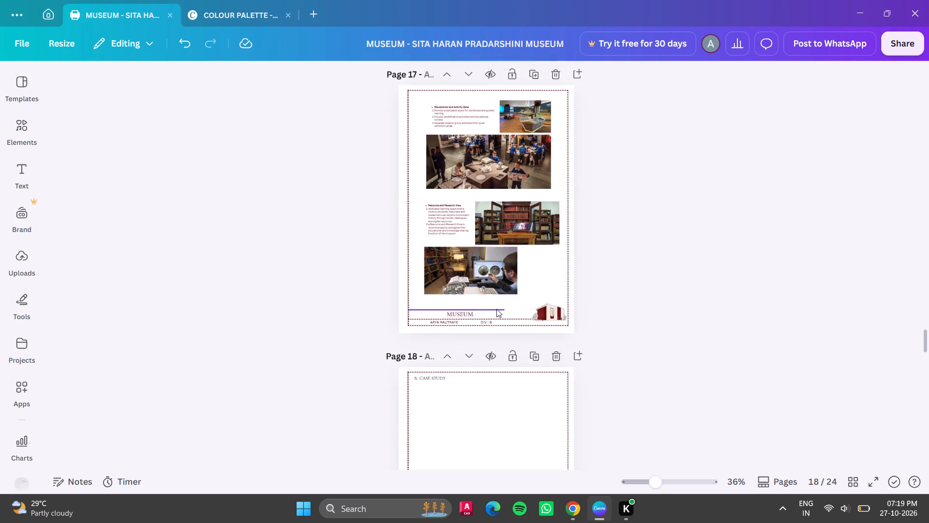
scroll(496, 309, up, 19)
scroll(495, 308, up, 2)
scroll(495, 308, down, 1)
scroll(495, 308, up, 20)
scroll(495, 308, up, 13)
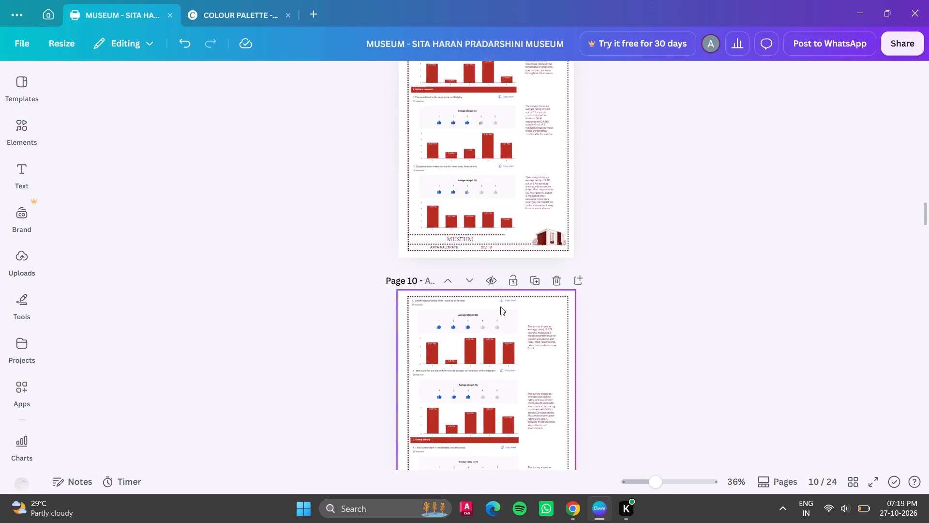
scroll(500, 307, down, 20)
scroll(500, 307, down, 15)
scroll(500, 314, up, 1)
scroll(500, 317, down, 7)
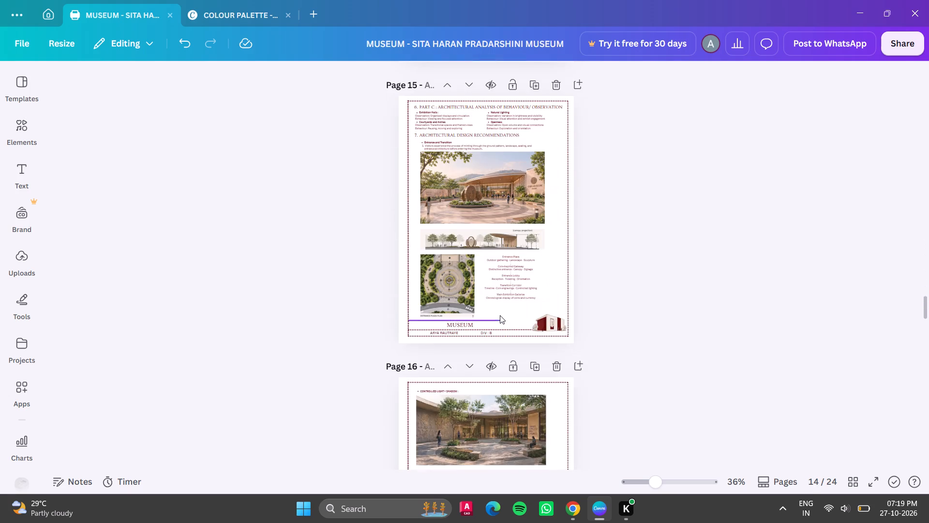
Select the Case Study heading at the top of page 18.
scroll(499, 316, down, 14)
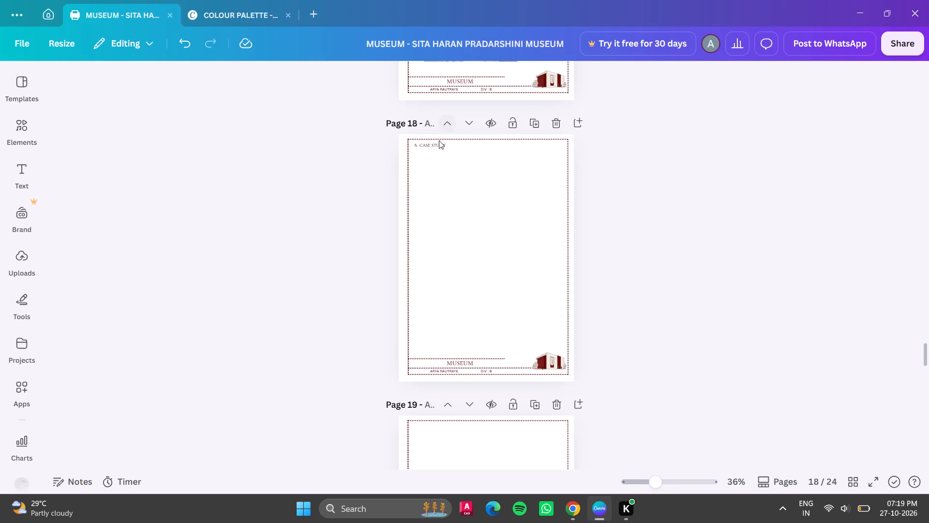
click(440, 146)
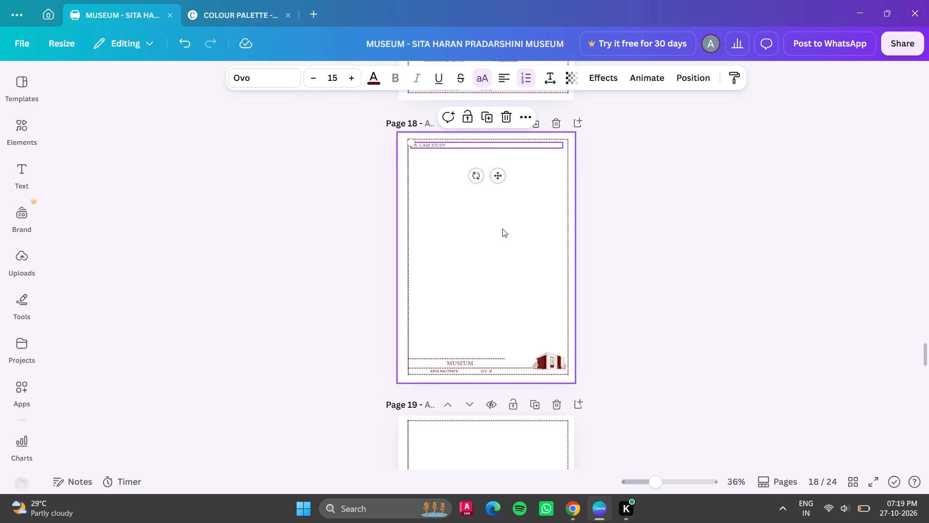
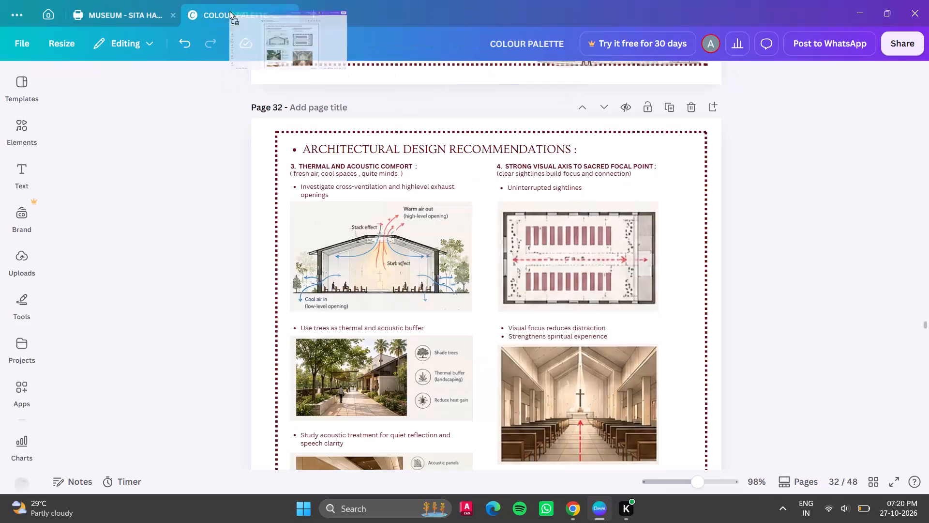
Look through the church reference report's case studies, from the selection table on page 33 to Temppeliaukio Church on page 38.
scroll(472, 294, down, 14)
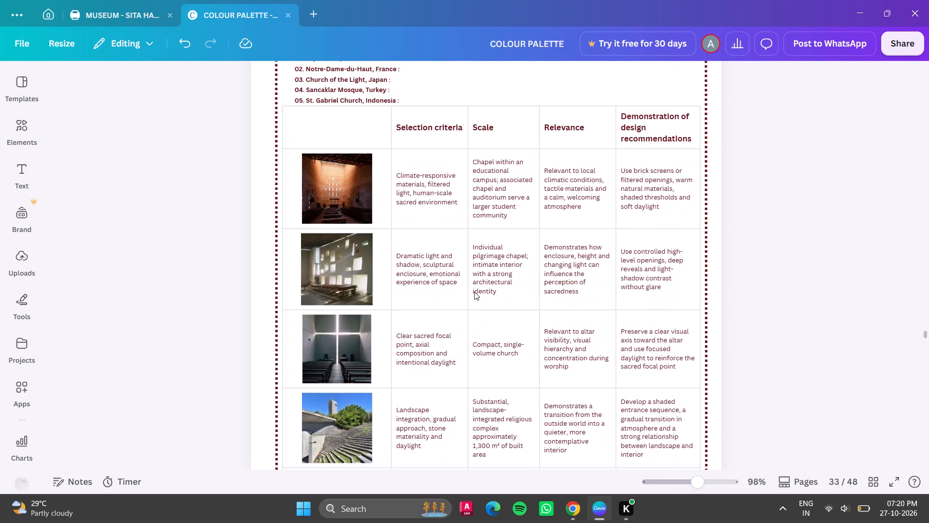
scroll(474, 292, up, 3)
scroll(368, 309, down, 3)
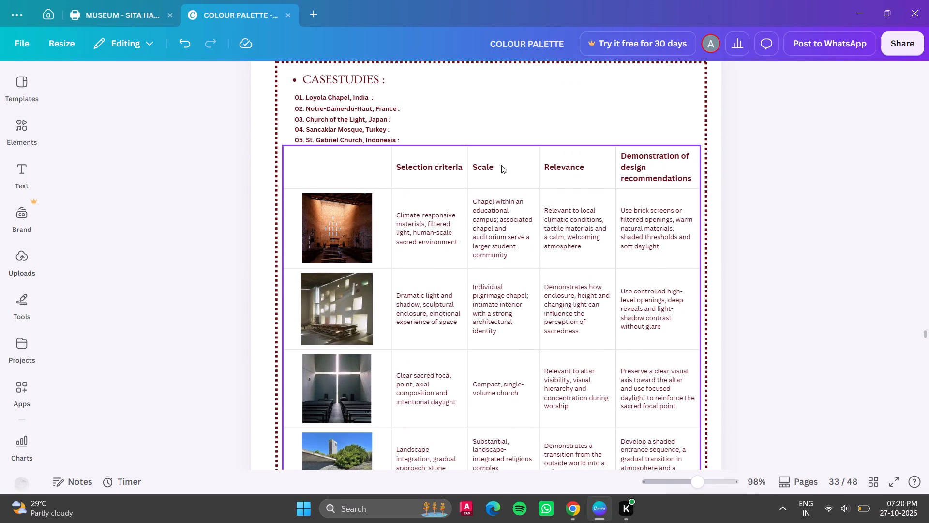
scroll(655, 180, down, 7)
scroll(372, 271, down, 1)
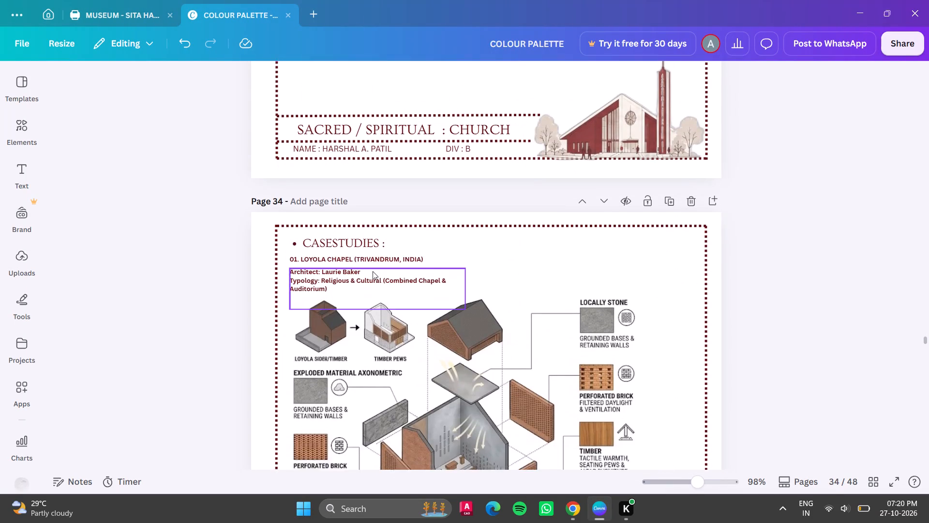
scroll(374, 271, down, 5)
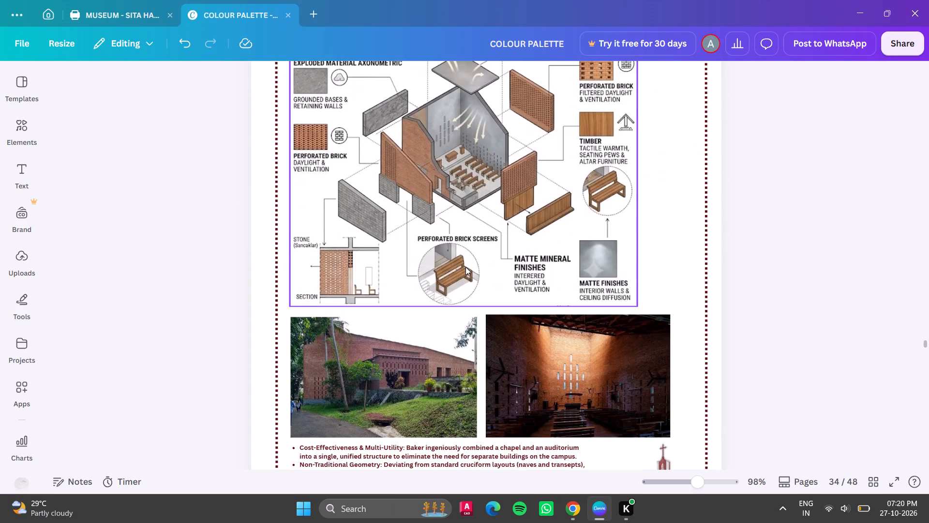
scroll(467, 266, down, 2)
scroll(508, 274, down, 2)
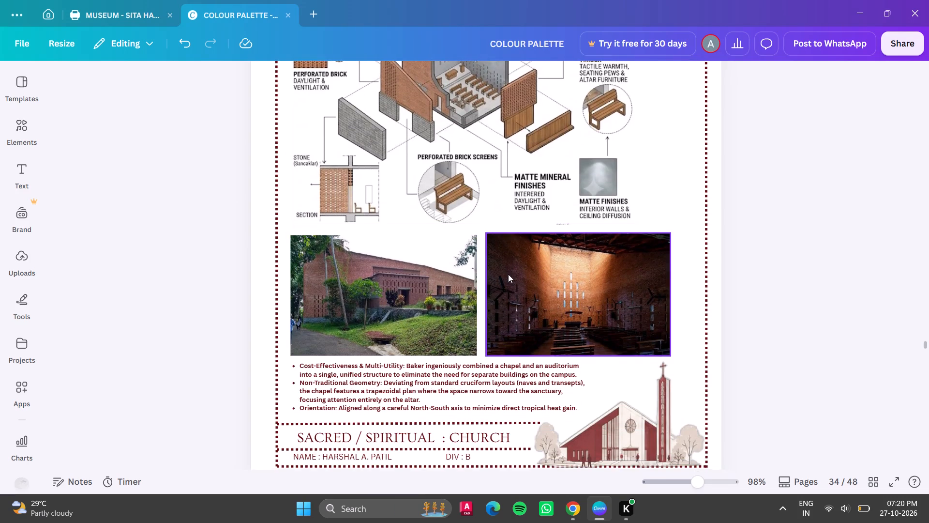
scroll(508, 274, down, 2)
scroll(414, 248, down, 7)
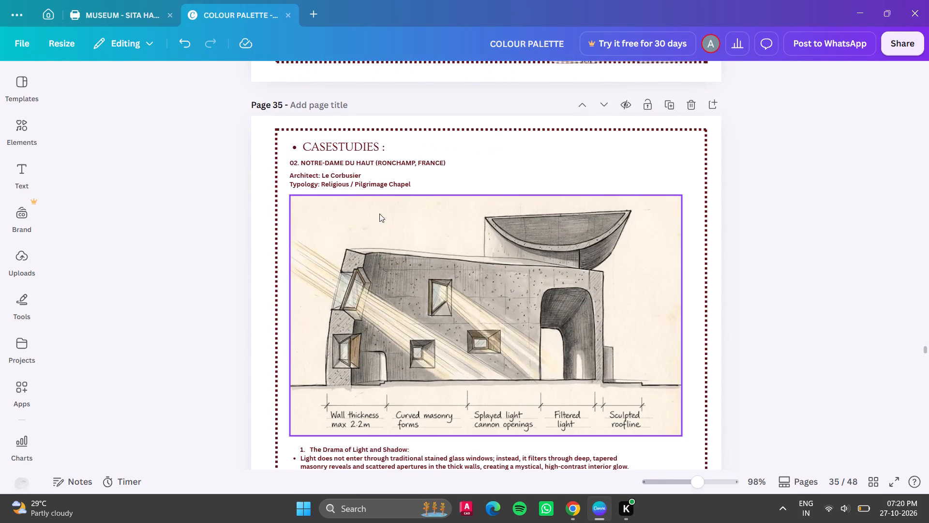
scroll(375, 173, down, 8)
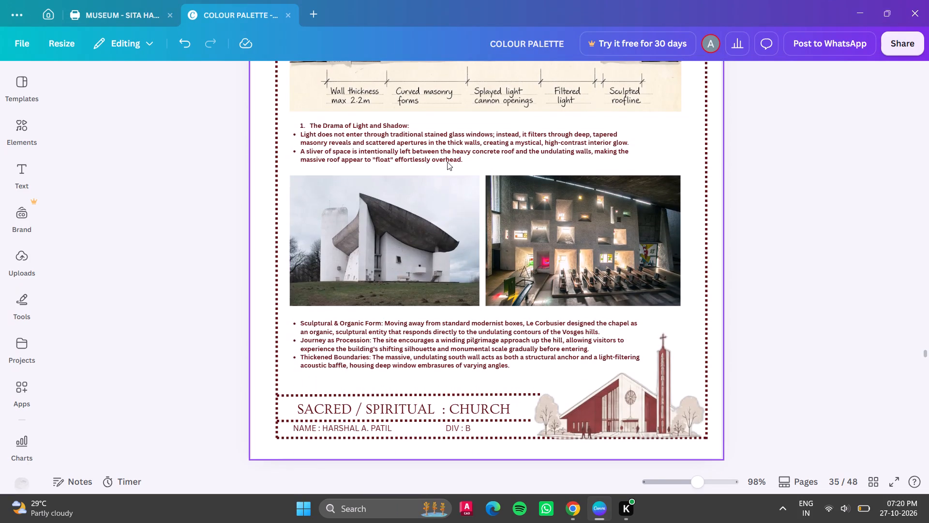
scroll(447, 160, down, 1)
scroll(348, 176, up, 8)
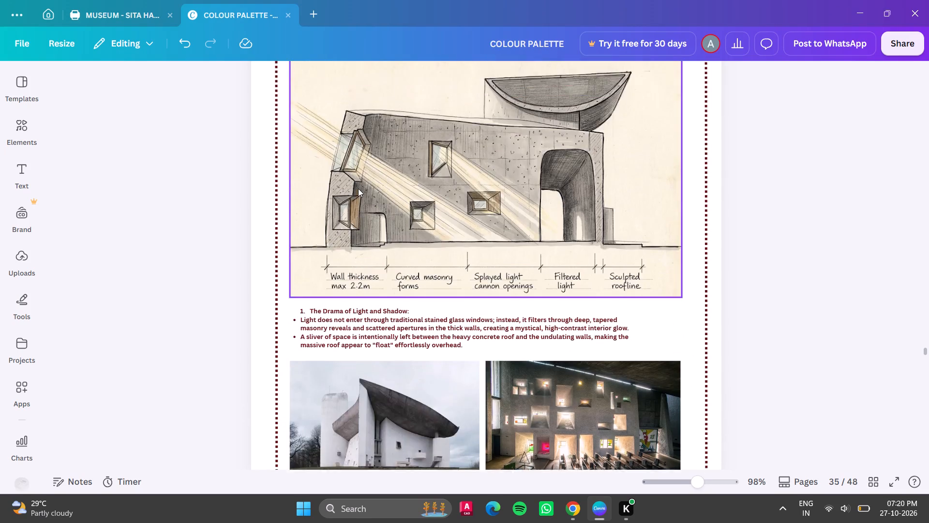
scroll(358, 188, up, 1)
scroll(356, 193, down, 5)
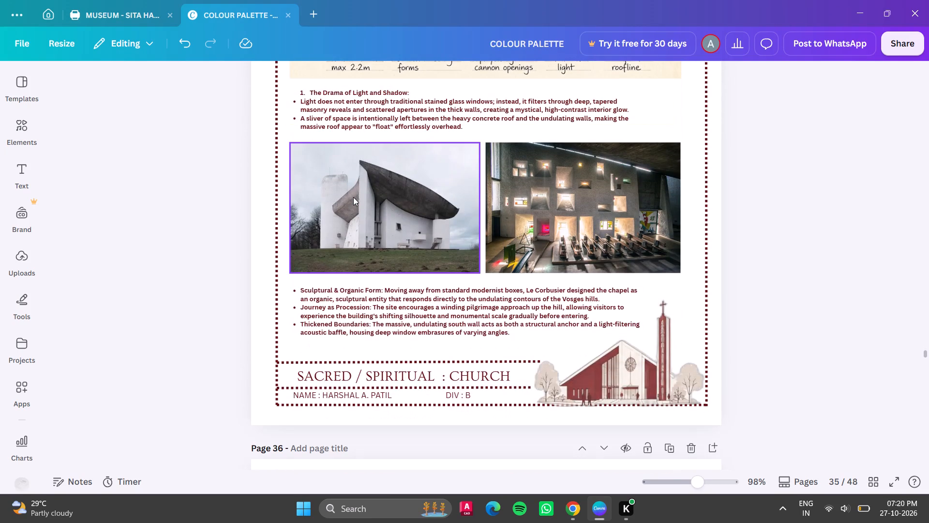
scroll(558, 200, down, 3)
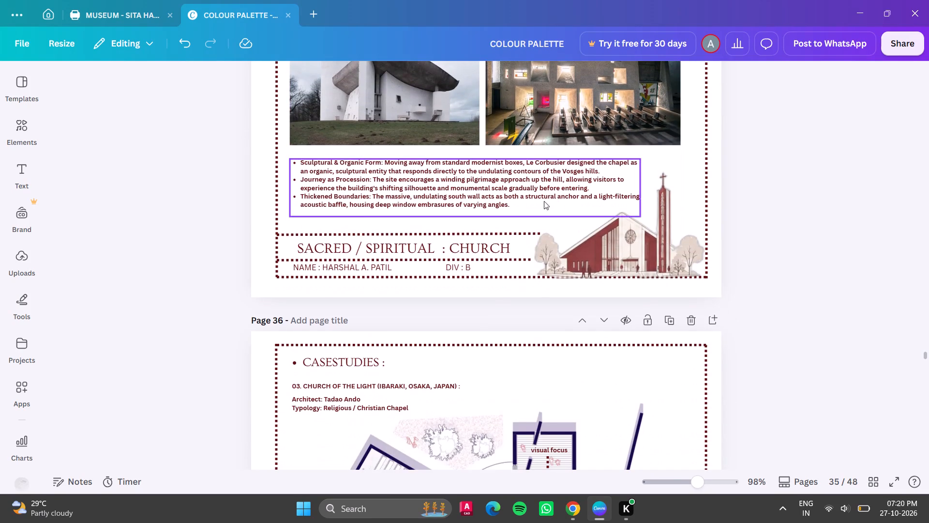
scroll(402, 194, down, 7)
scroll(405, 194, up, 5)
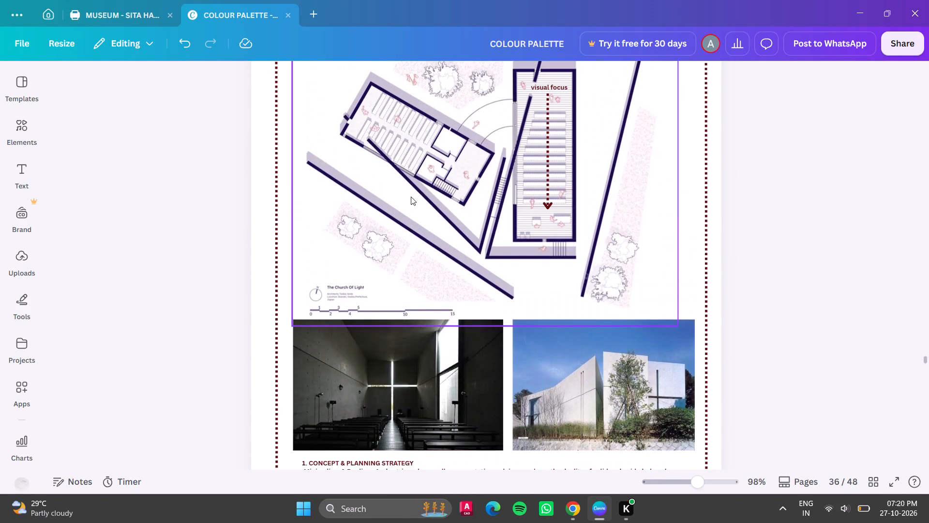
scroll(426, 185, up, 3)
scroll(450, 171, down, 12)
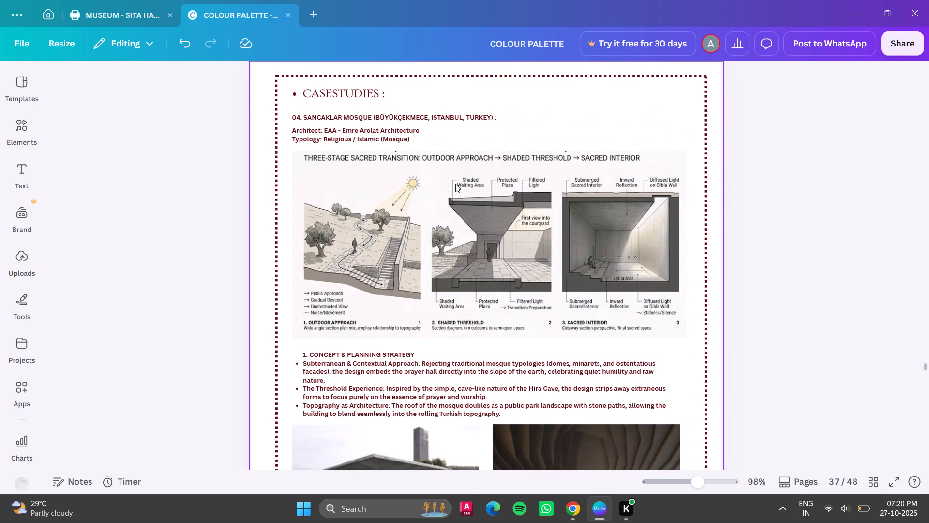
scroll(404, 111, down, 7)
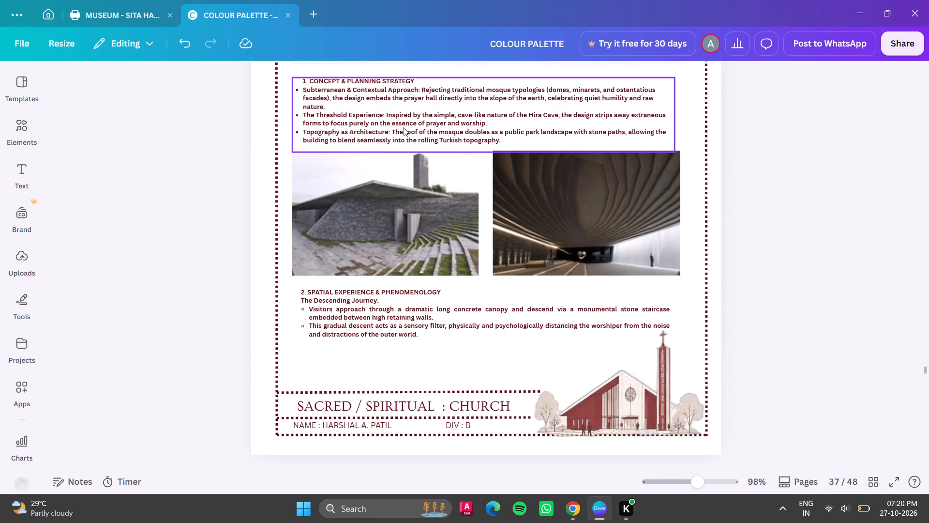
scroll(406, 134, down, 4)
scroll(455, 240, down, 3)
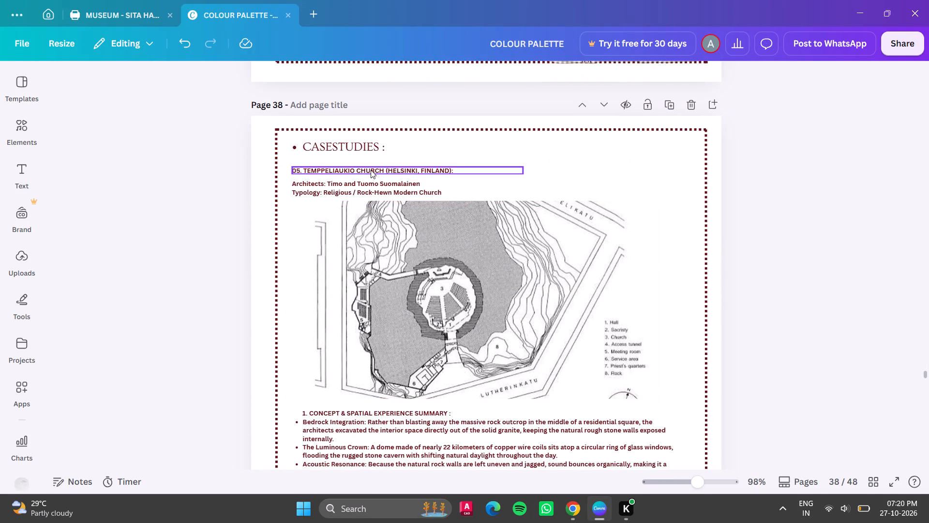
scroll(380, 179, down, 13)
Examine the case study matrix on page 39, comparing its design criteria columns and thumbs-up marks for each building.
scroll(398, 204, down, 6)
scroll(374, 184, up, 3)
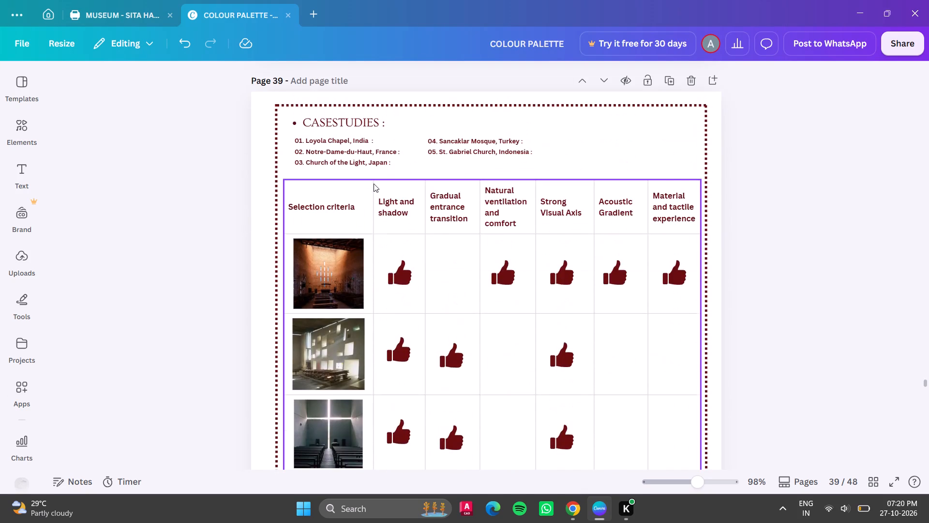
scroll(375, 187, down, 4)
scroll(375, 188, up, 5)
scroll(373, 190, down, 5)
scroll(425, 281, down, 4)
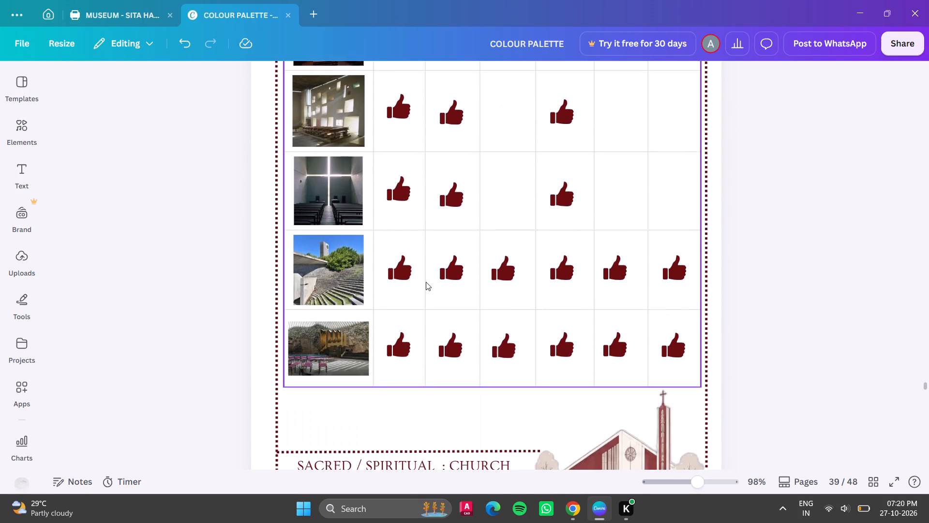
scroll(428, 282, up, 3)
scroll(452, 288, down, 4)
scroll(457, 277, up, 2)
scroll(484, 244, up, 3)
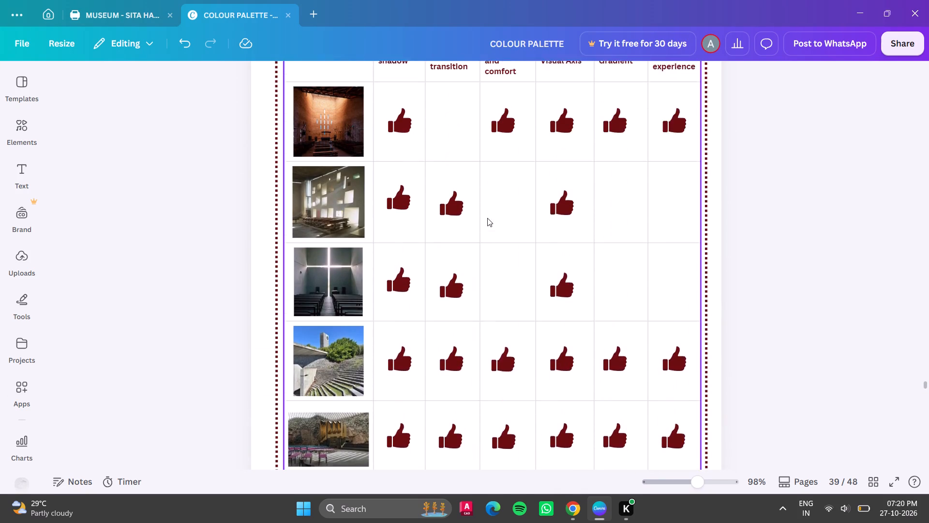
Go back to page 33 and study the case study list and the table's selection criteria, scale, relevance and design recommendation columns.
scroll(433, 118, up, 15)
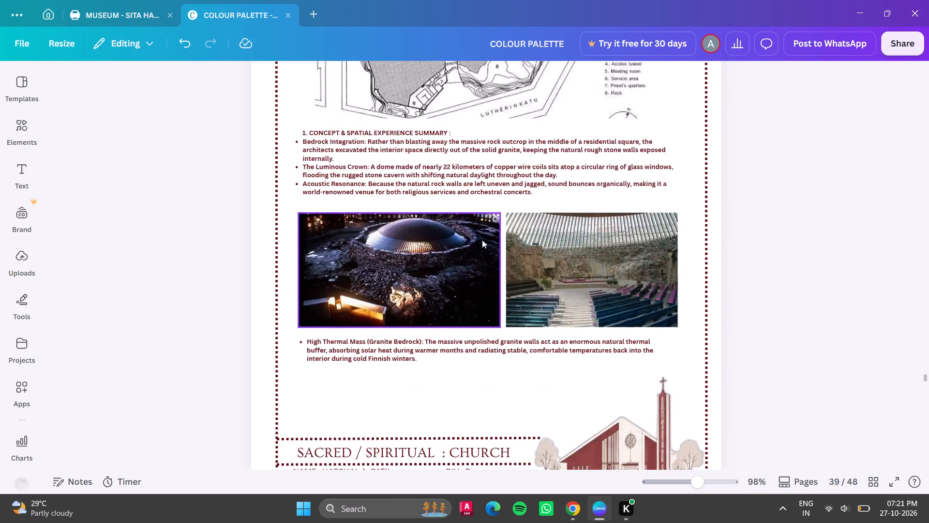
scroll(482, 240, up, 9)
scroll(486, 245, down, 1)
scroll(486, 245, up, 10)
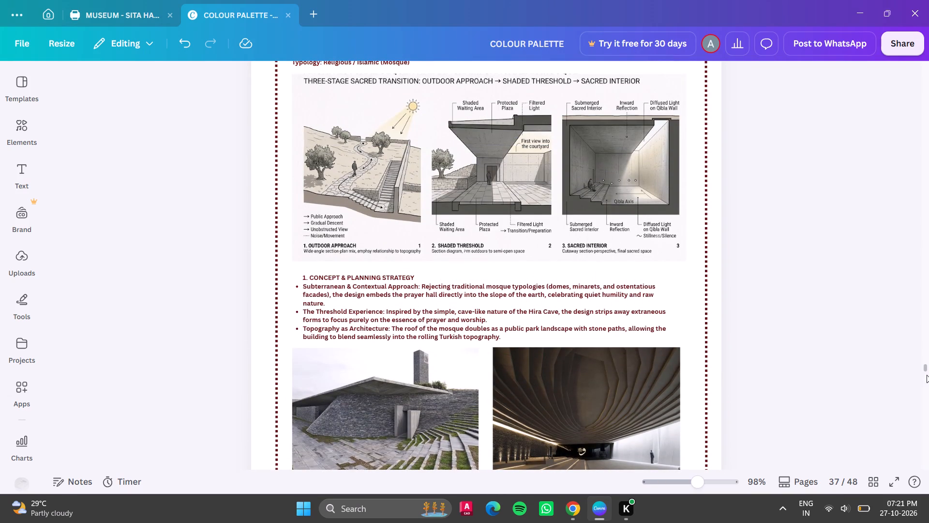
drag(926, 368, 924, 341)
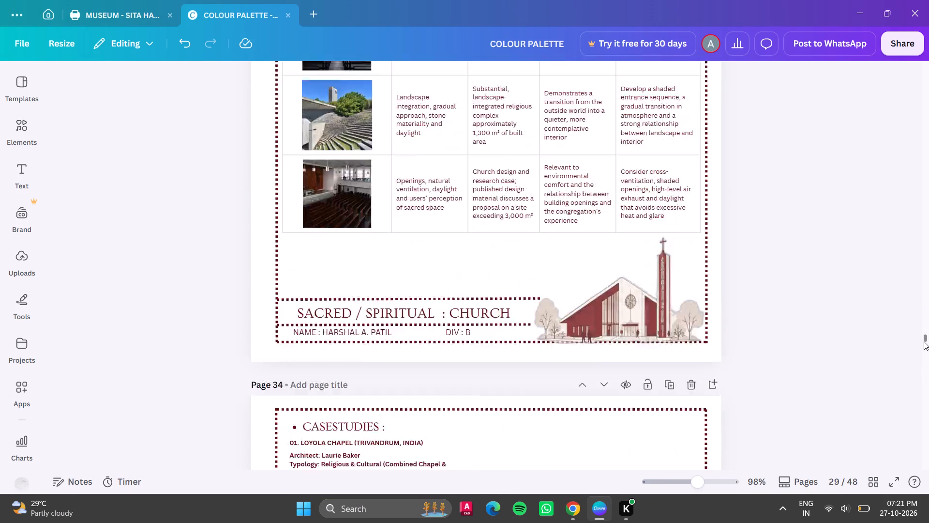
drag(924, 341, 924, 334)
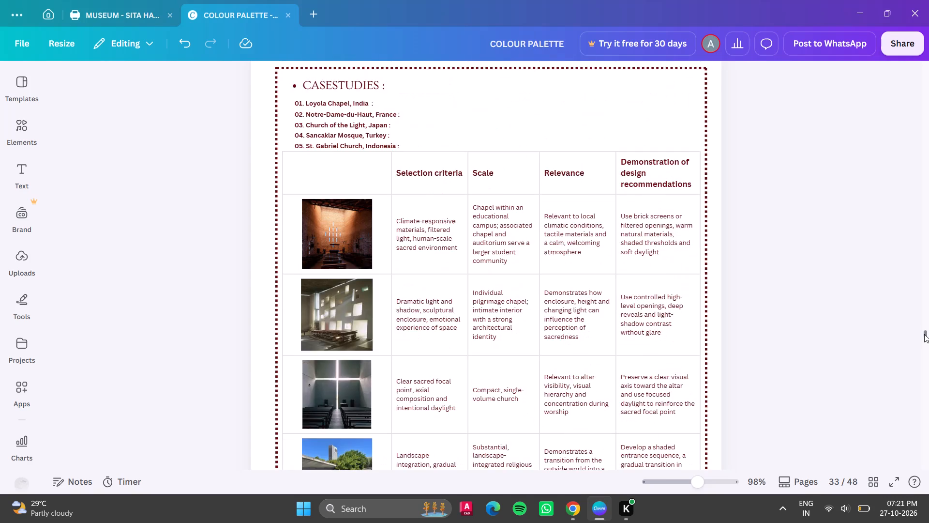
drag(924, 334, 924, 336)
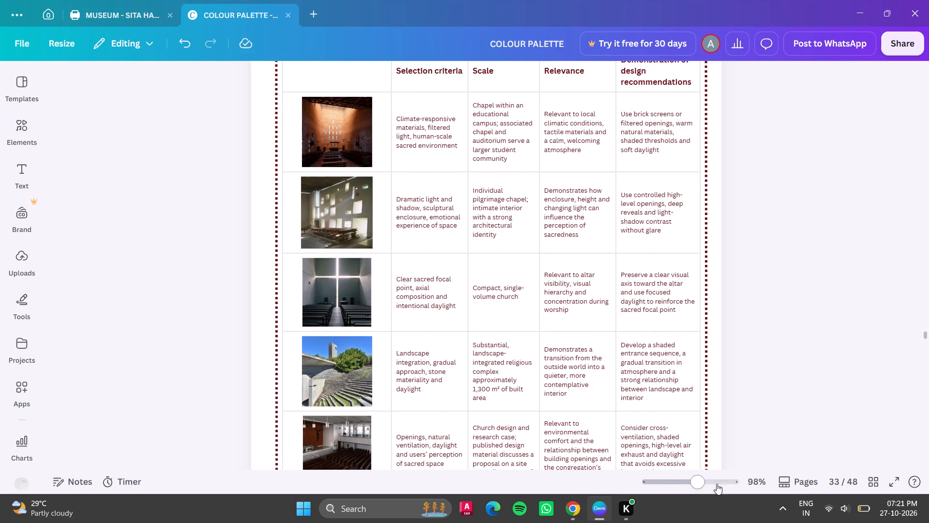
drag(700, 487, 694, 490)
scroll(622, 450, up, 2)
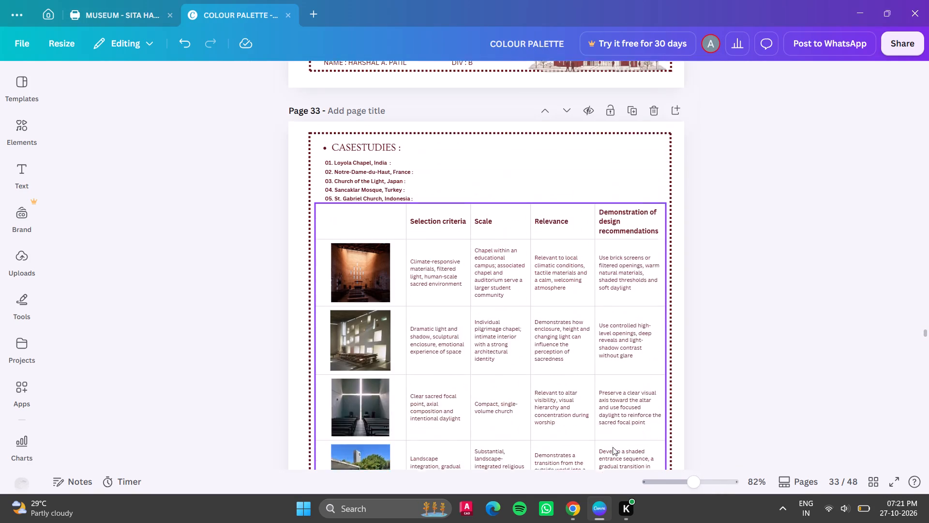
click(454, 300)
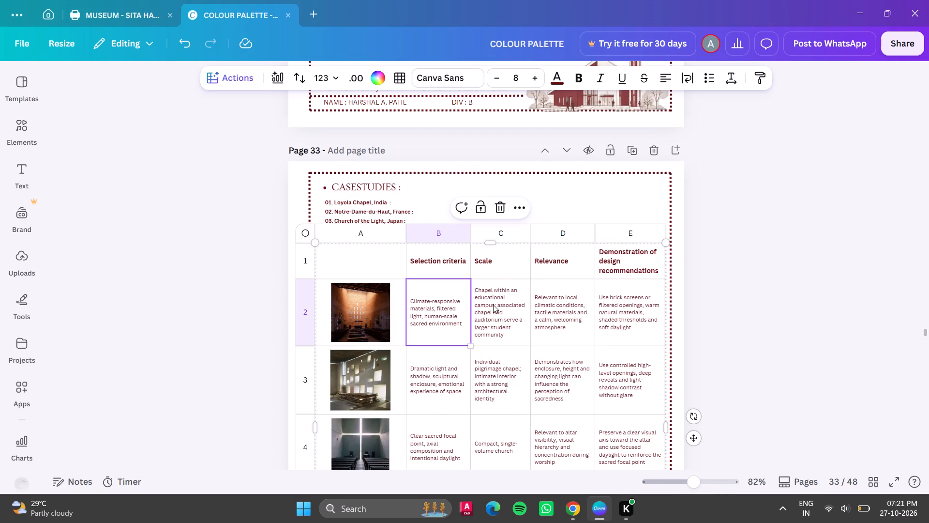
click(496, 301)
click(553, 300)
scroll(470, 302, up, 2)
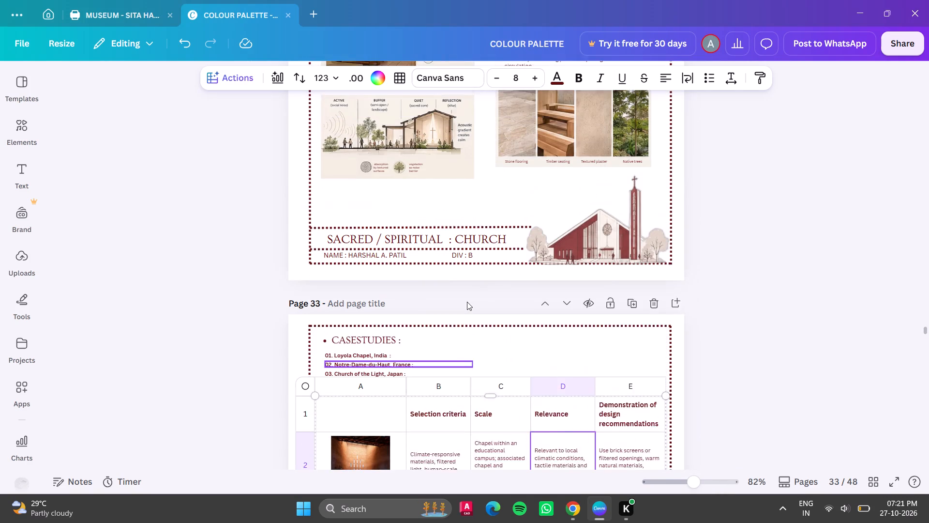
click(361, 353)
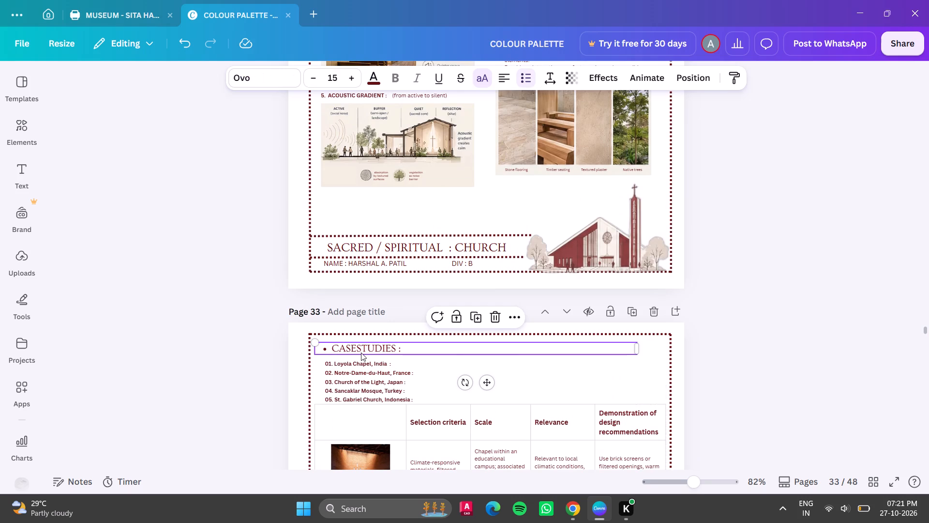
click(380, 365)
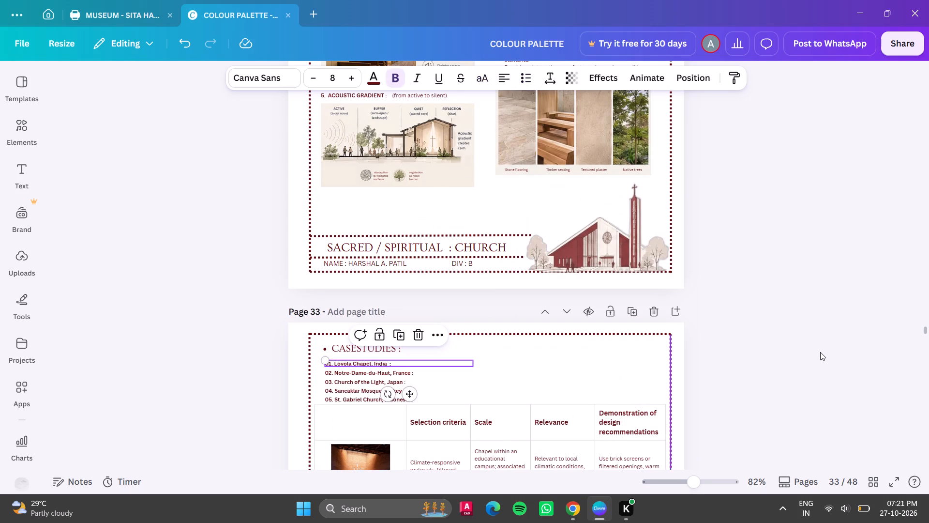
click(820, 352)
scroll(701, 340, down, 3)
scroll(518, 319, down, 3)
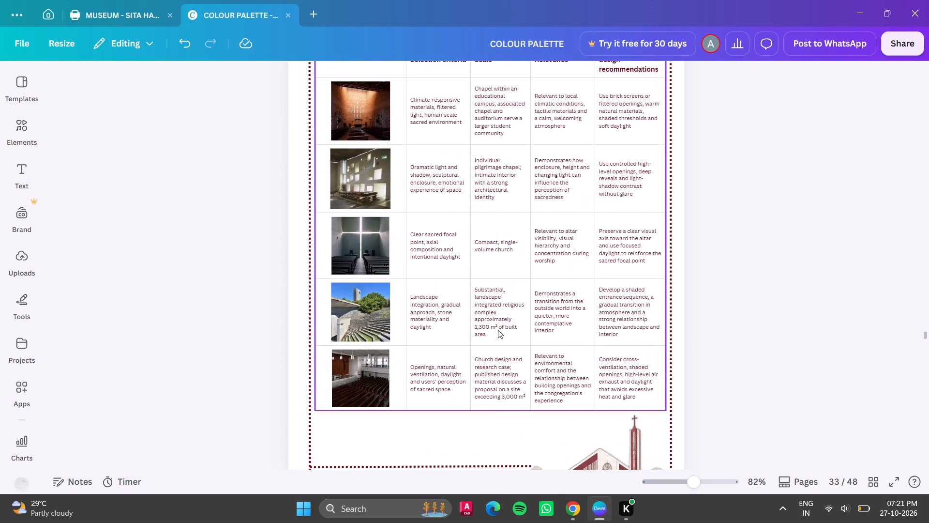
scroll(498, 330, up, 1)
scroll(498, 330, down, 1)
scroll(497, 331, up, 1)
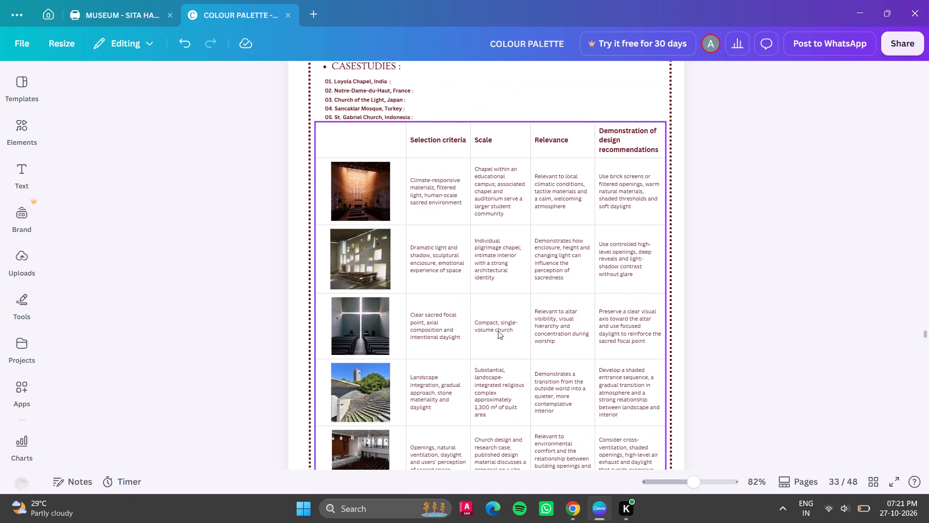
scroll(500, 331, down, 1)
click(746, 291)
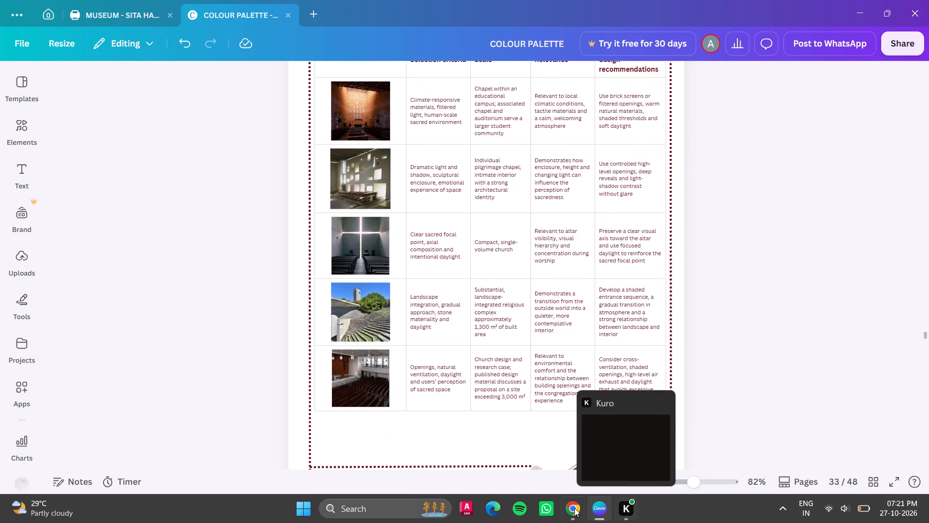
scroll(435, 293, up, 1)
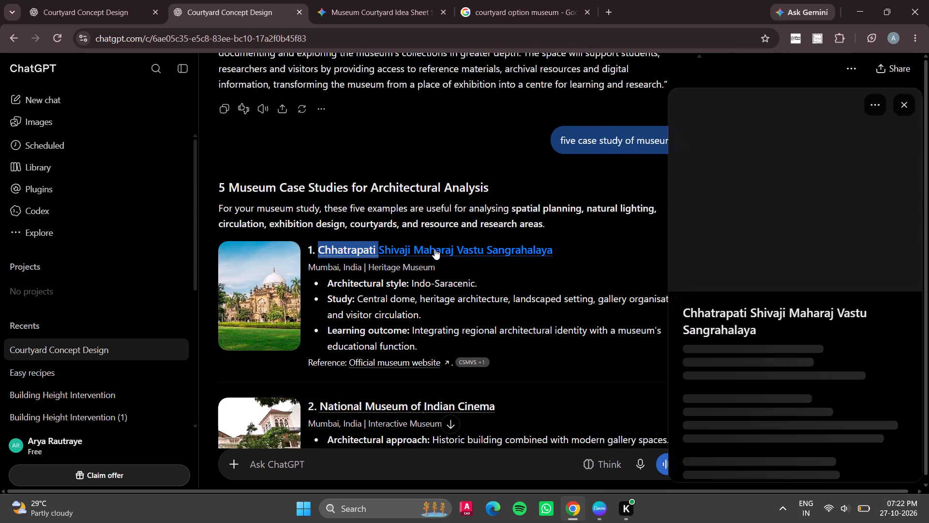
click(317, 247)
drag(317, 247, 338, 253)
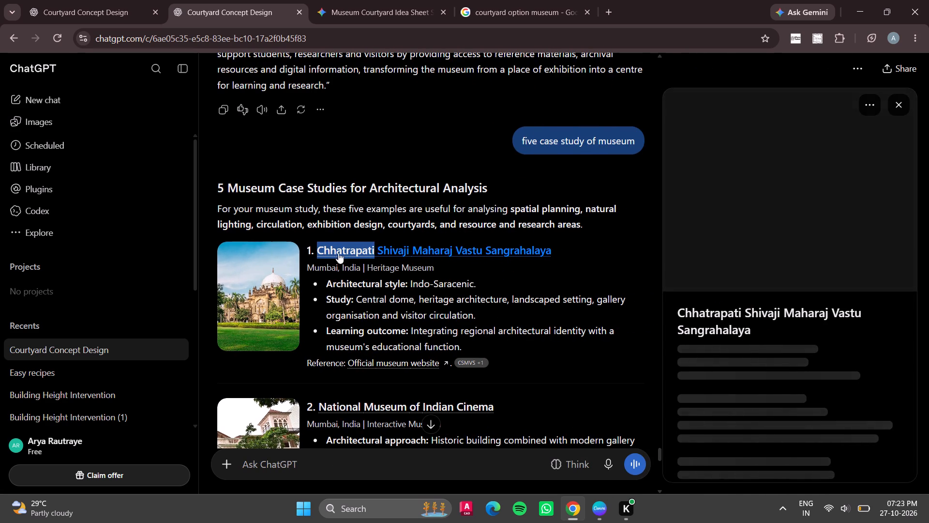
drag(338, 253, 537, 252)
right_click(535, 251)
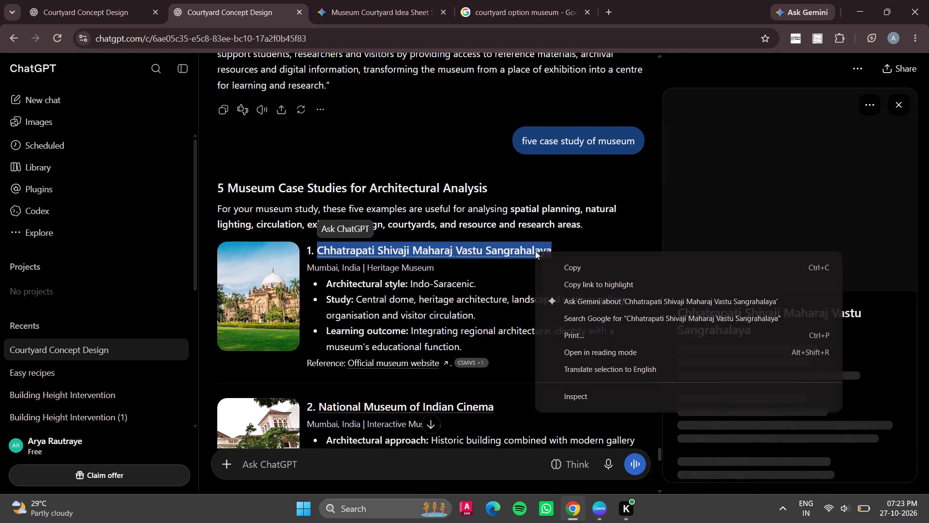
click(562, 271)
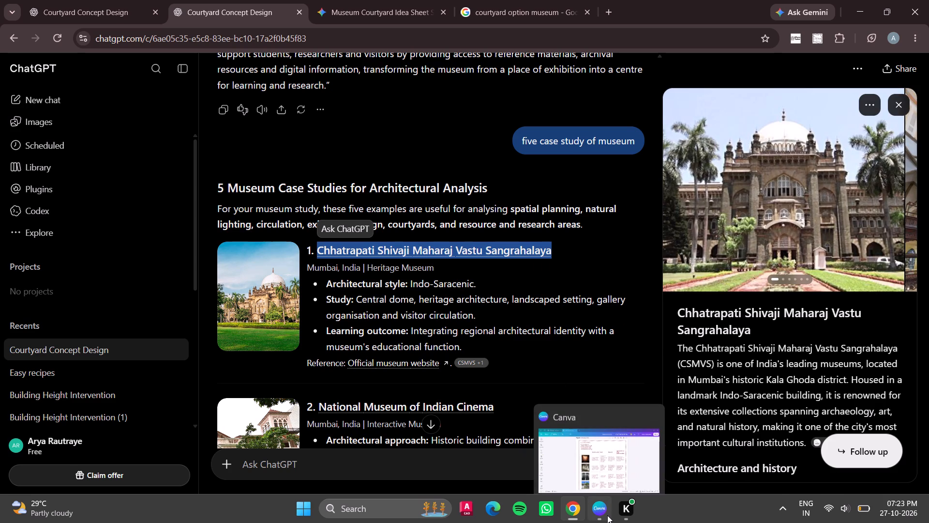
Switch to the museum report in Canva, copy the uppermost text box of page 17 onto page 18 and clear its text.
click(597, 504)
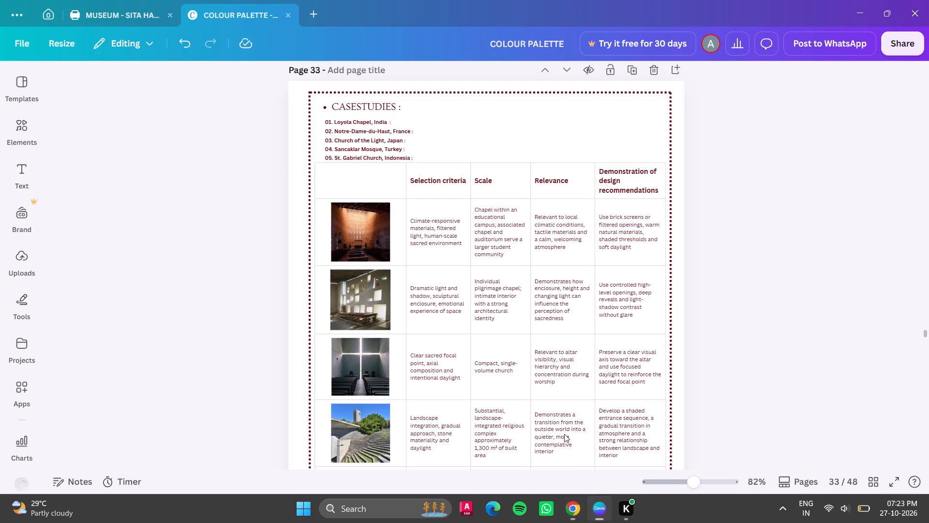
click(110, 12)
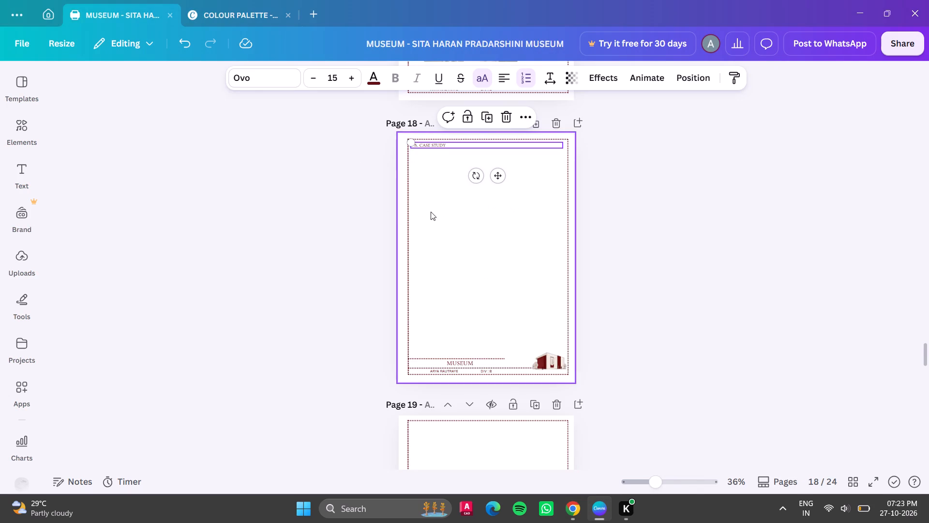
scroll(431, 212, up, 7)
click(450, 167)
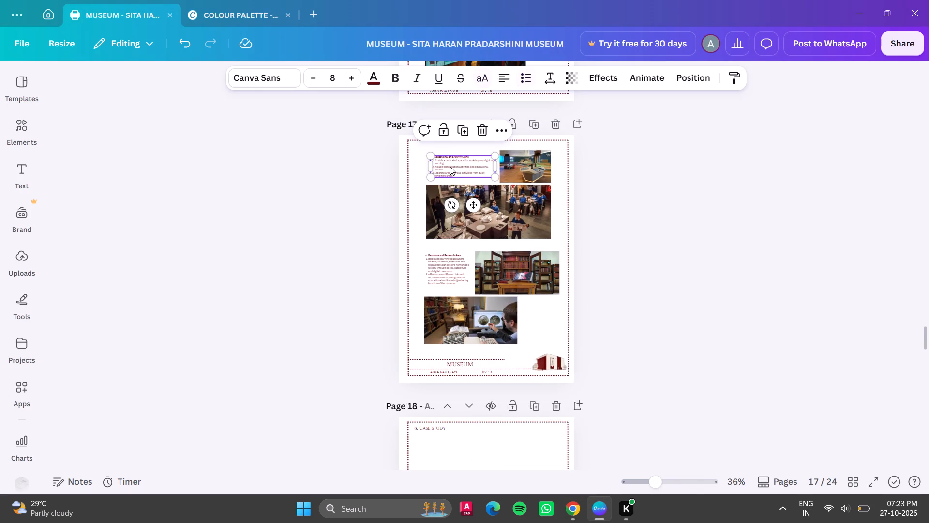
key(ctrl+c)
scroll(450, 169, down, 5)
click(449, 184)
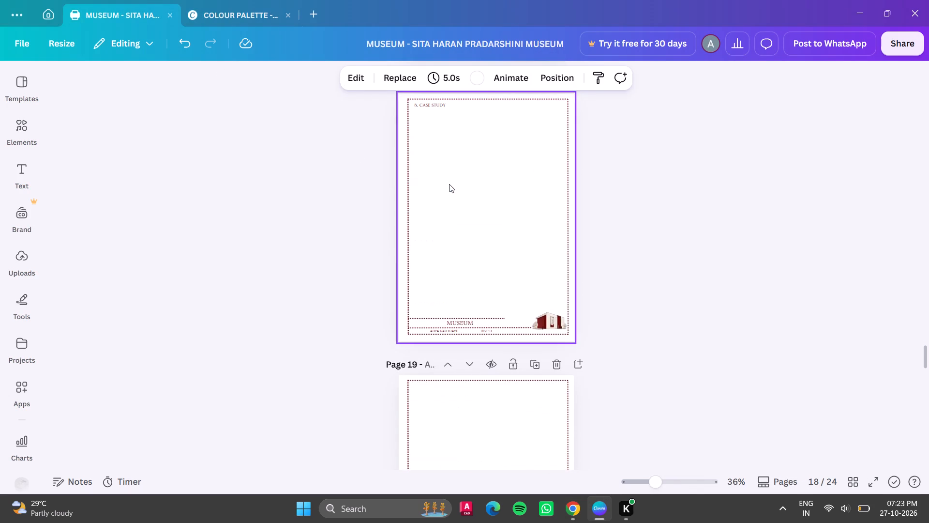
key(ctrl+v)
scroll(470, 164, up, 1)
click(463, 204)
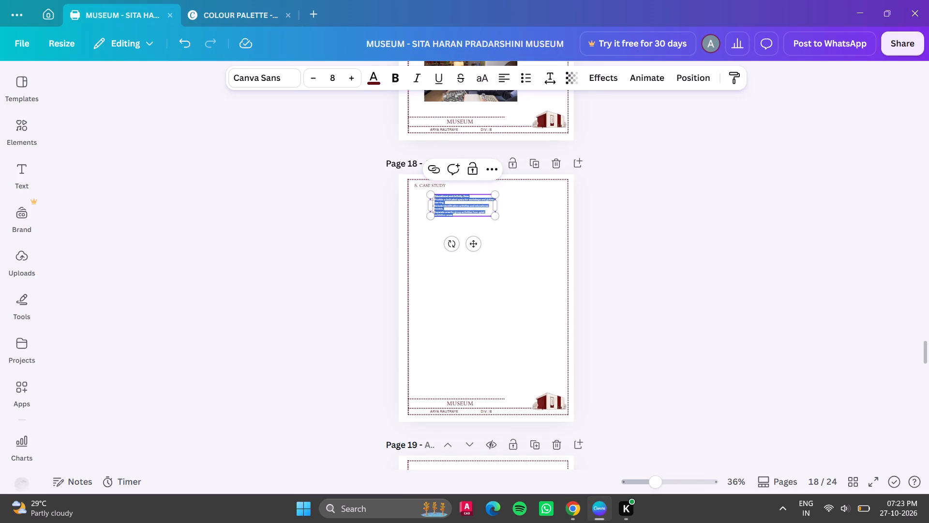
key(BackSpace)
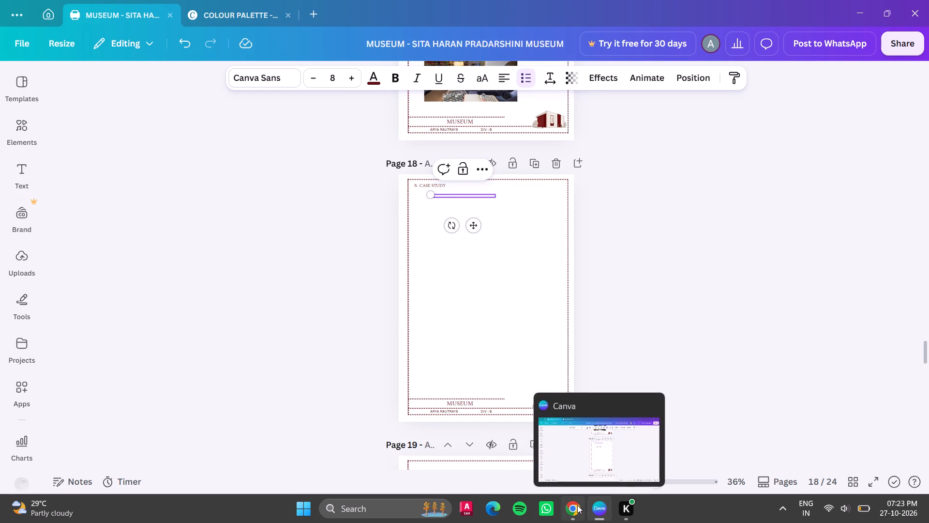
Copy the selected museum name from ChatGPT again and paste "Chhatrapati Shivaji Maharaj Vastu Sangrahalaya" into the emptied text box on page 18.
click(577, 505)
click(572, 512)
click(573, 508)
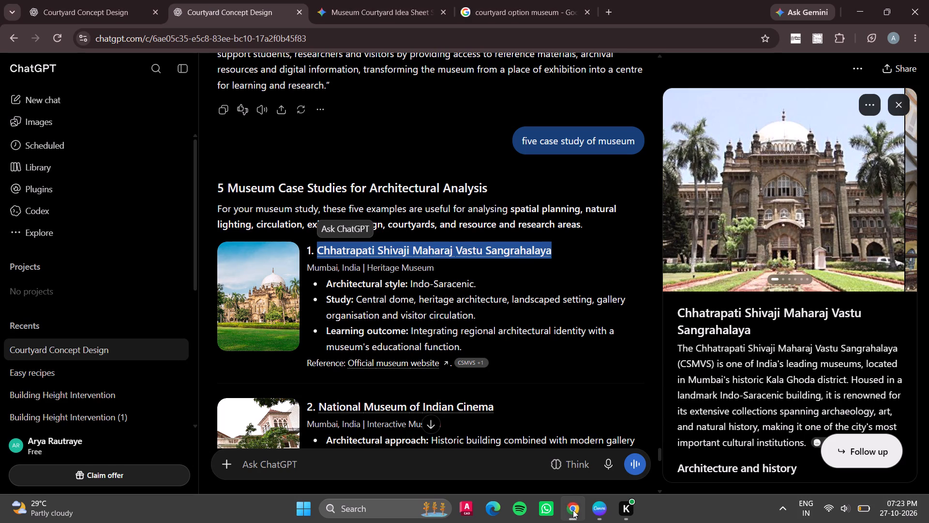
key(ctrl+c)
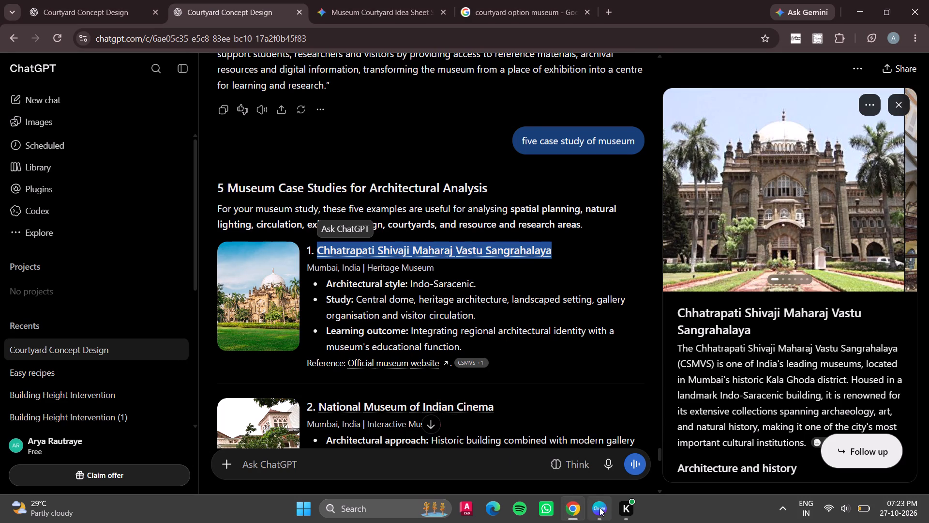
click(599, 508)
key(ctrl+v)
click(503, 273)
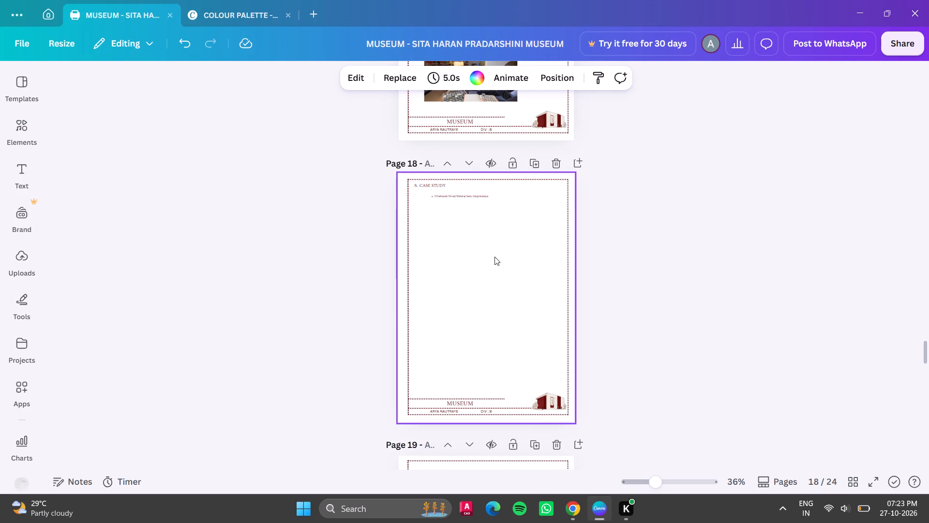
Move the museum name text box on page 18 to just beneath the "8. CASE STUDY" heading.
drag(466, 198, 452, 191)
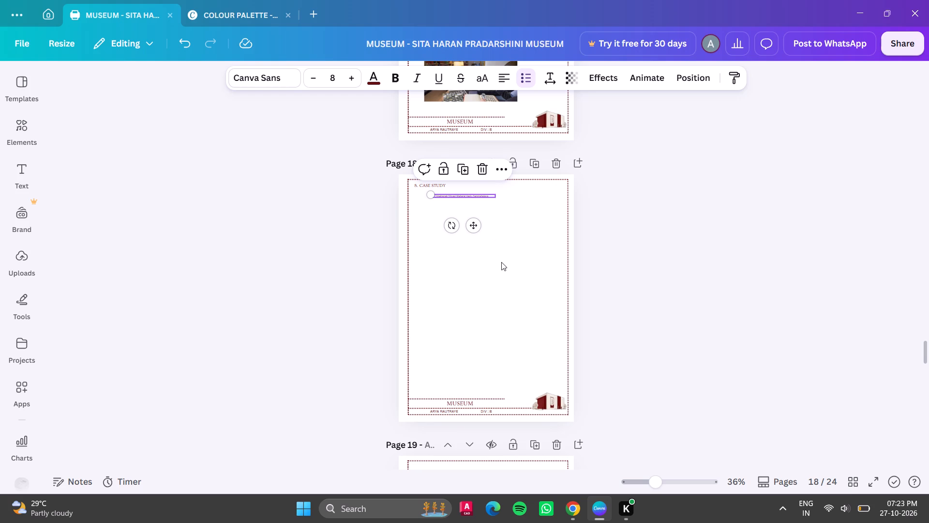
drag(659, 483, 667, 486)
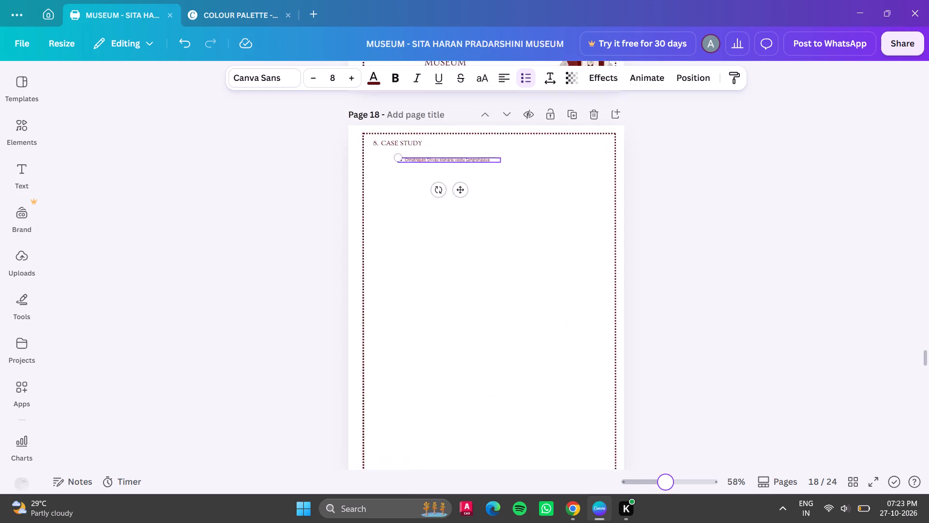
drag(667, 486, 678, 486)
scroll(471, 281, up, 4)
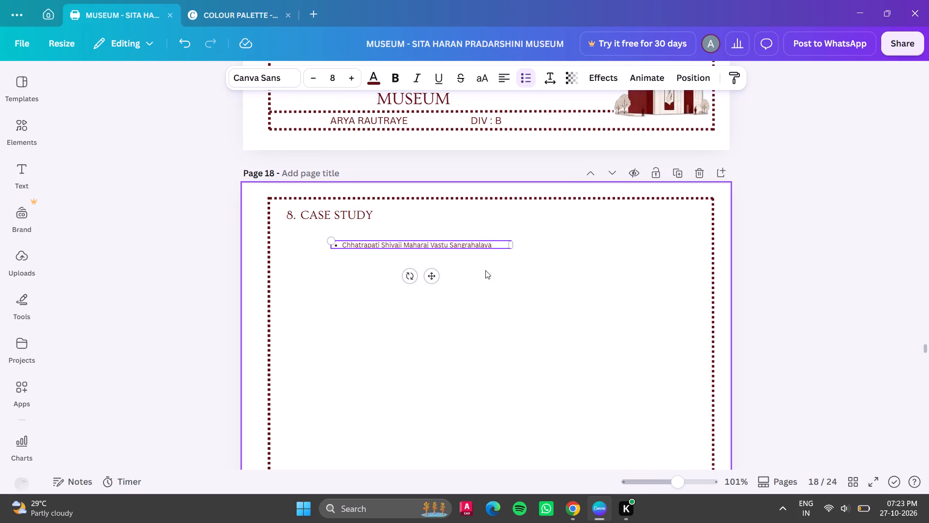
drag(490, 246, 456, 231)
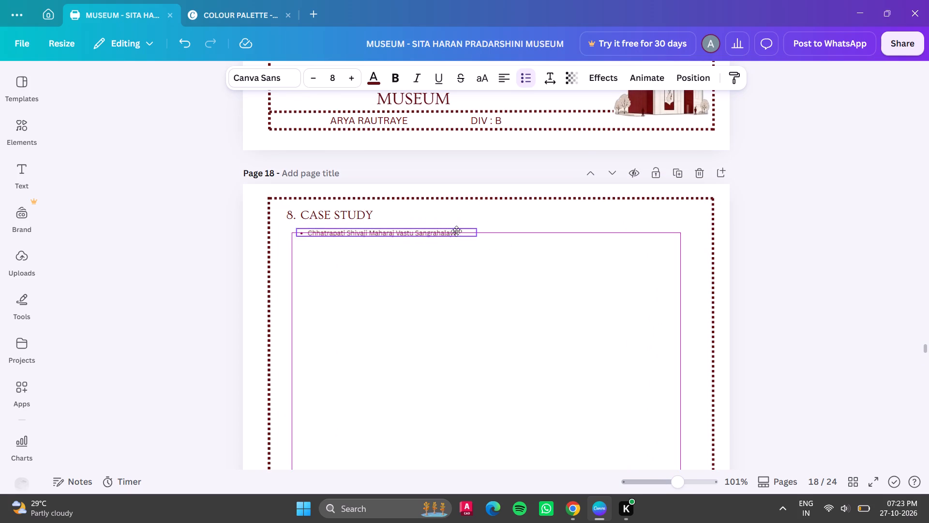
drag(456, 231, 458, 231)
Change the museum name's bullet on page 18 to a numbered list.
click(310, 228)
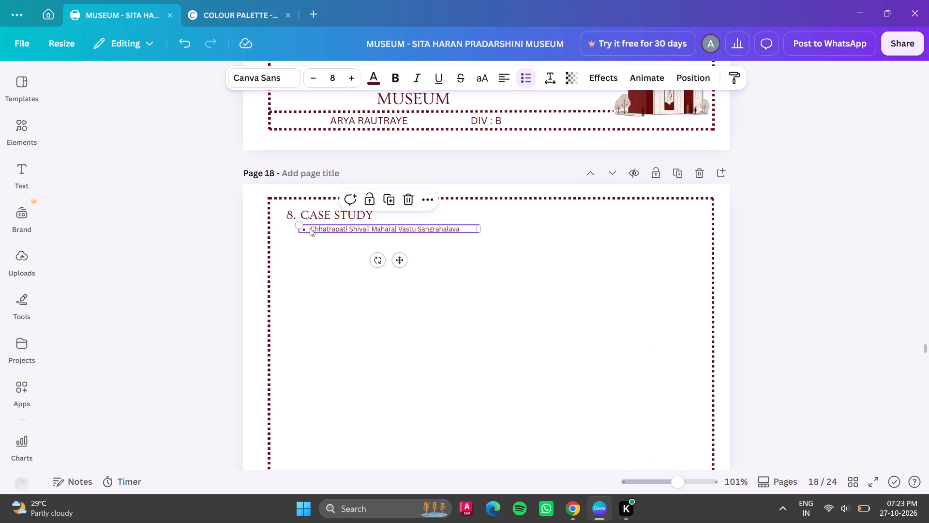
click(310, 228)
key(BackSpace)
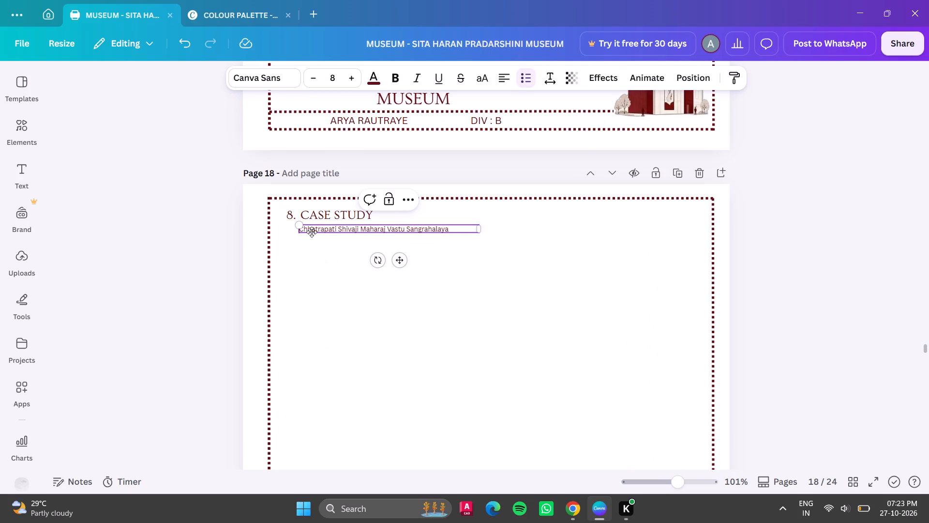
click(521, 80)
click(521, 80)
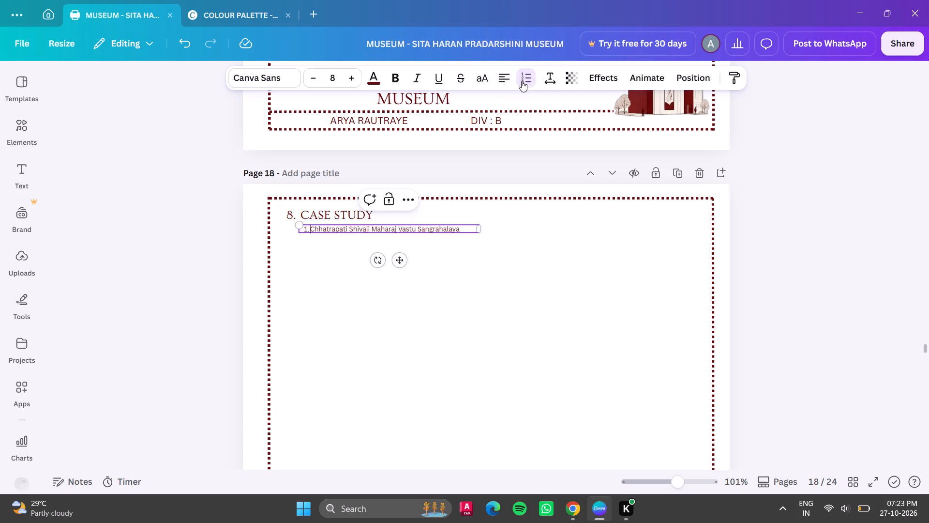
click(461, 310)
Add a second list item below the first museum name and copy "2. National Museum of Indian Cinema" from the ChatGPT answer in Chrome.
double_click(464, 228)
key(Return)
click(568, 506)
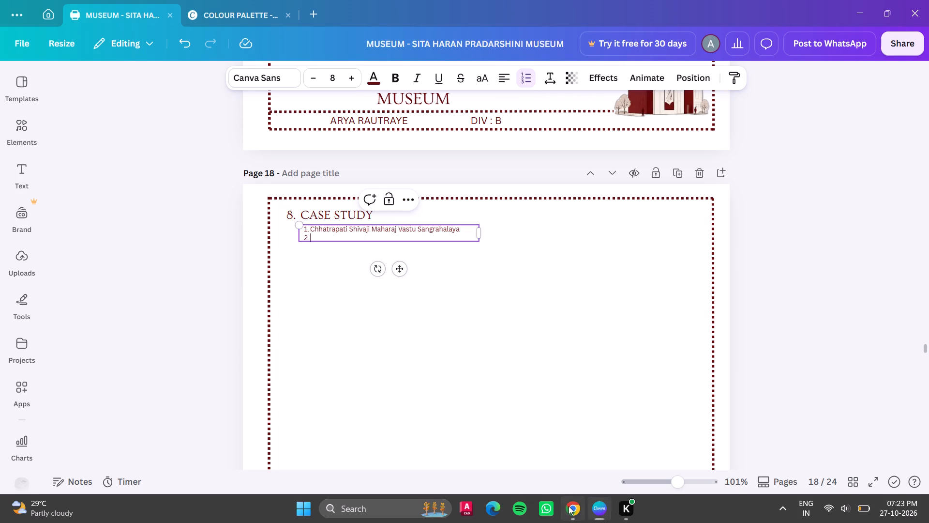
scroll(408, 347, down, 1)
click(322, 363)
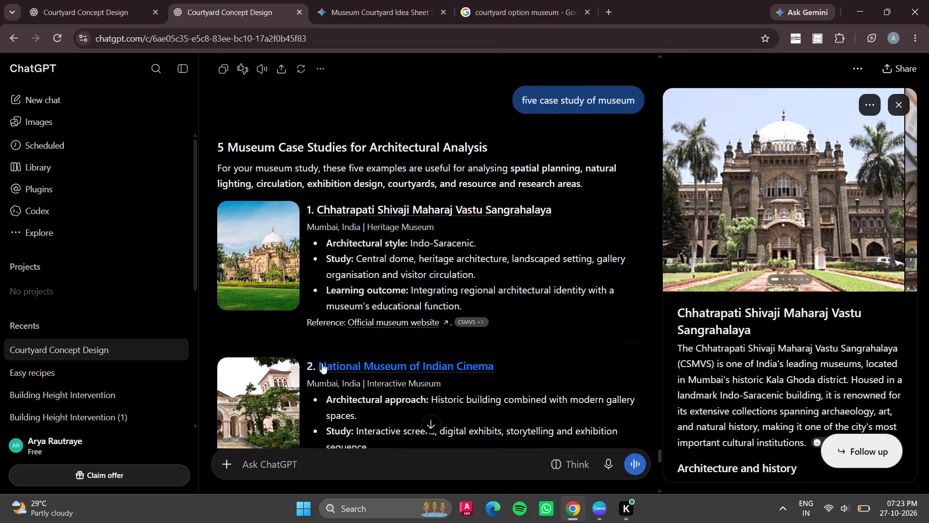
click(324, 363)
click(322, 363)
click(322, 363)
drag(322, 363, 348, 363)
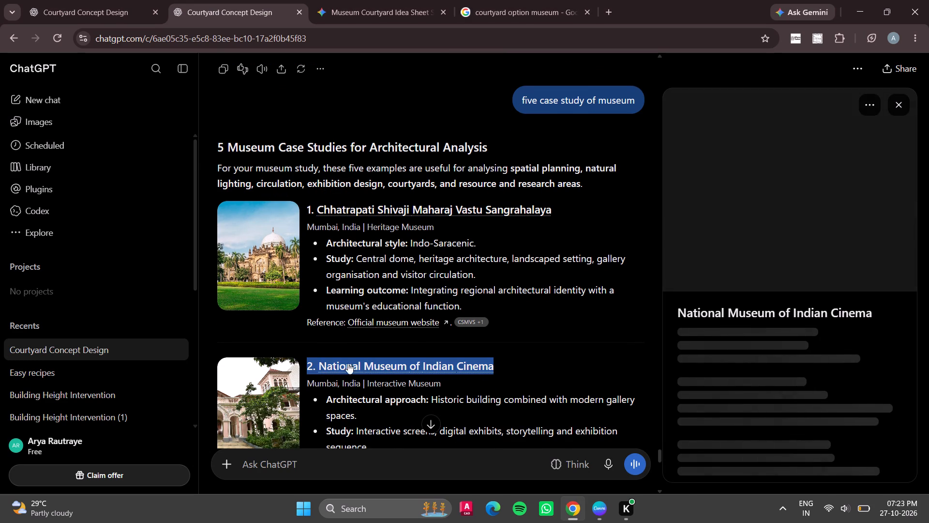
drag(348, 363, 408, 365)
right_click(381, 365)
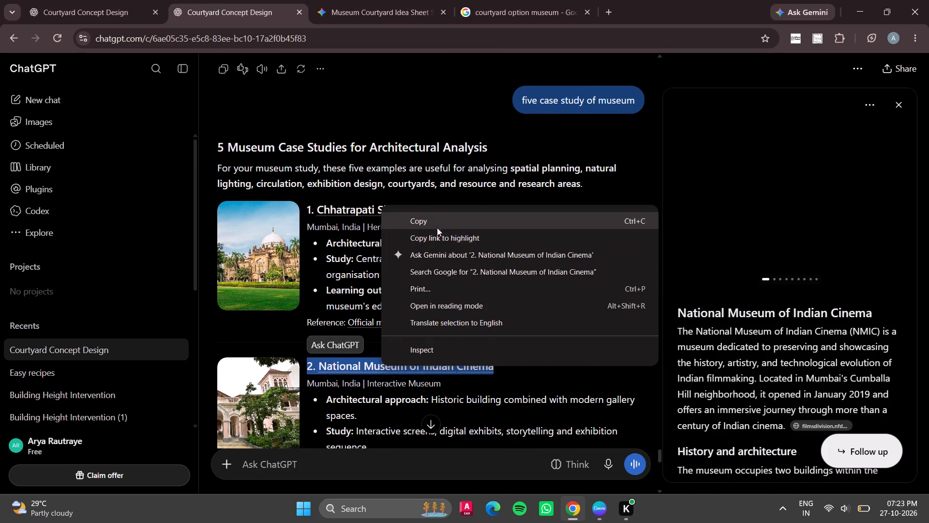
click(437, 219)
Back in Canva, paste "National Museum of Indian Cinema" as list item 2 and delete the duplicate number before it.
click(600, 509)
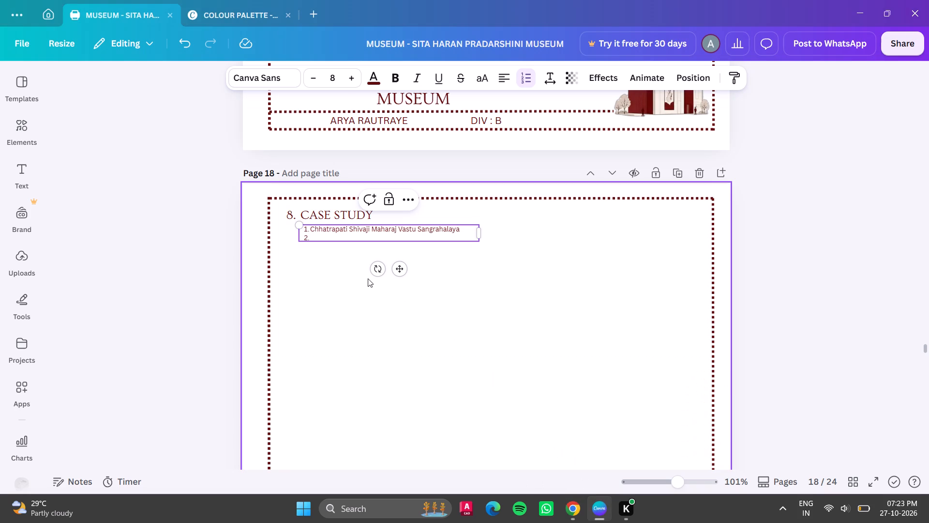
key(ctrl+v)
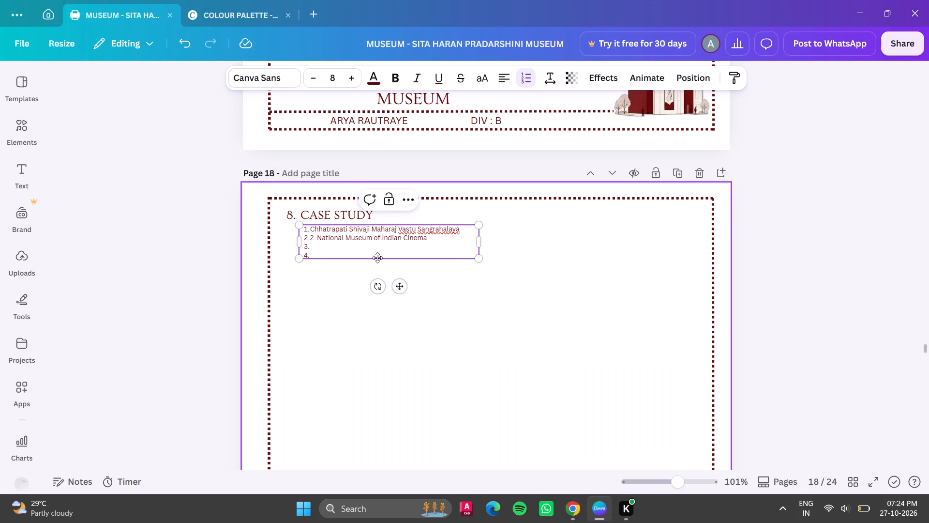
click(319, 239)
key(BackSpace)
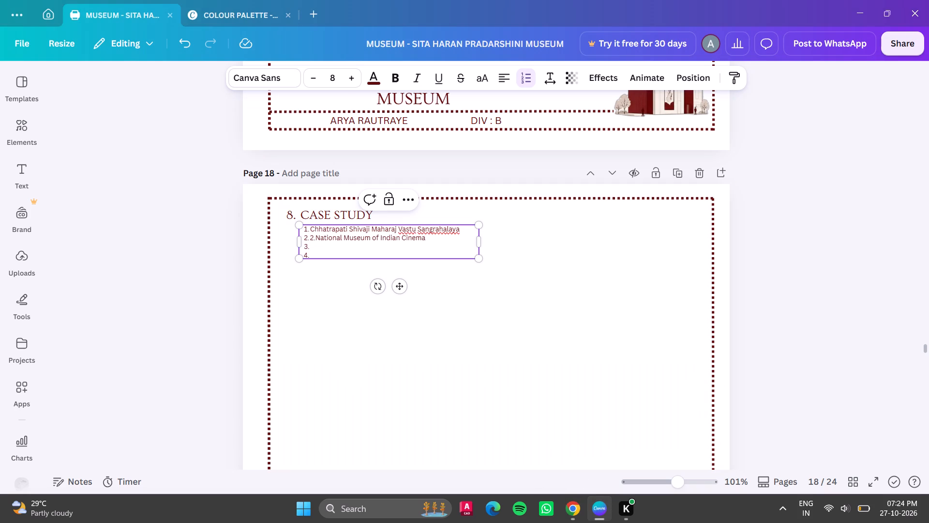
key(BackSpace)
key(BackSpace)
Copy the third case study's name from ChatGPT and paste "Chichu Art Museum" as list item 3 on page 18 in Canva.
click(319, 244)
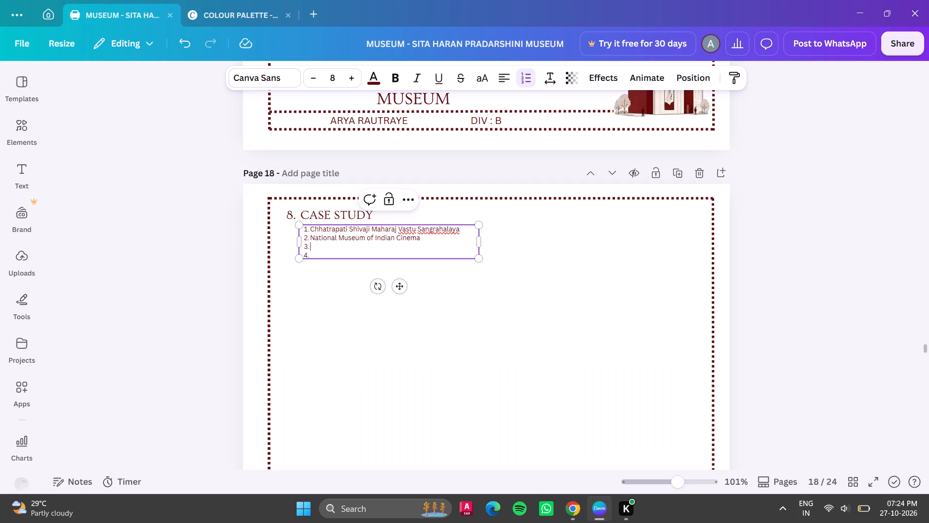
click(578, 515)
scroll(423, 370, down, 1)
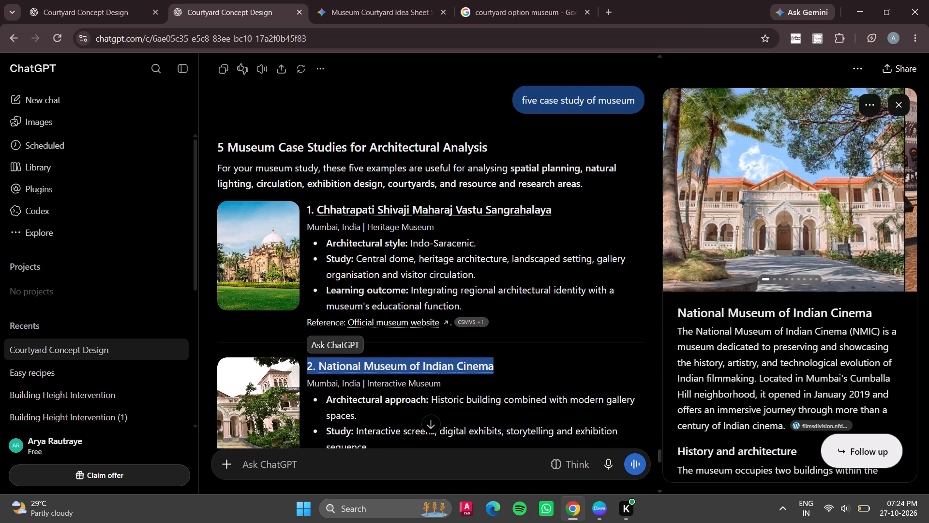
scroll(423, 370, down, 5)
double_click(321, 295)
drag(322, 295, 338, 301)
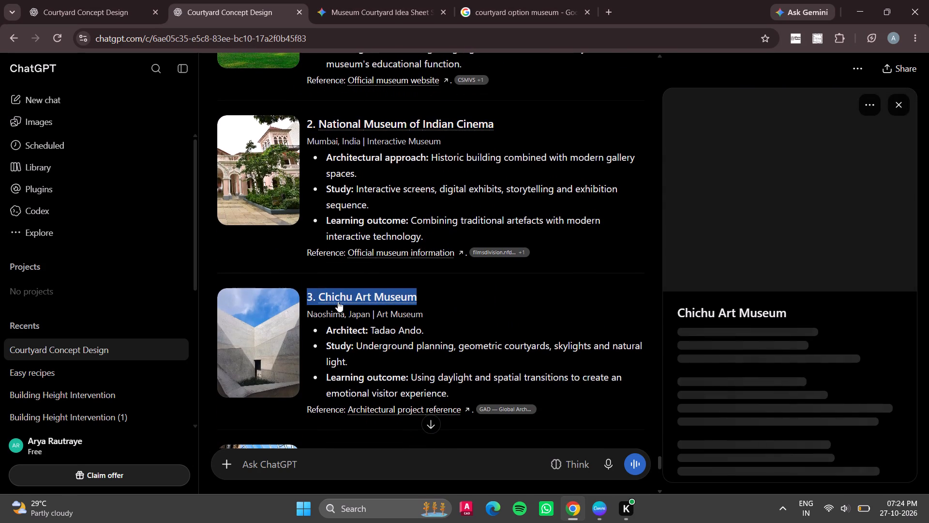
drag(338, 301, 405, 303)
click(329, 294)
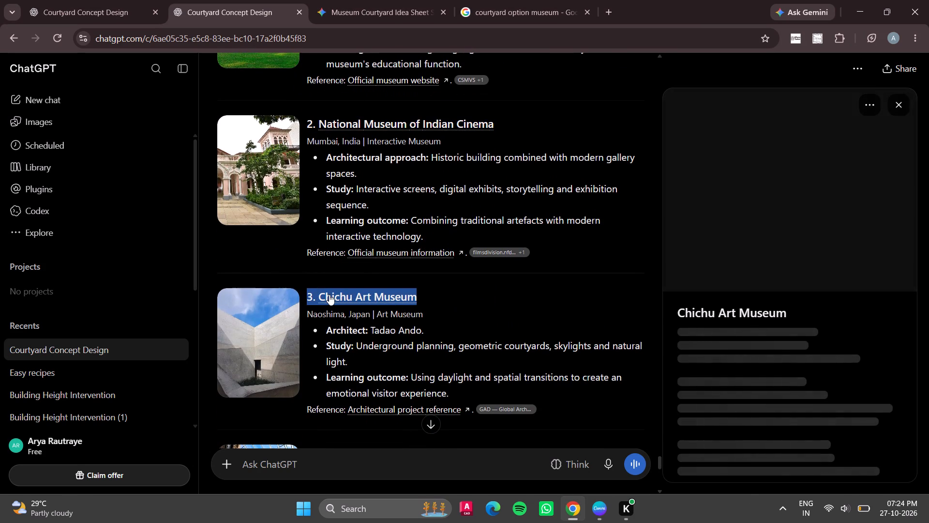
click(326, 296)
drag(326, 296, 405, 298)
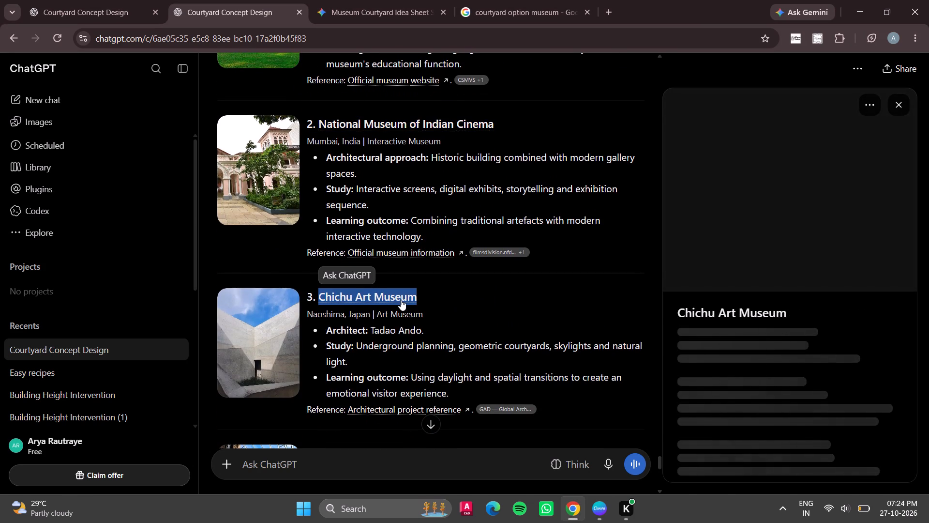
key(ctrl+c)
click(601, 496)
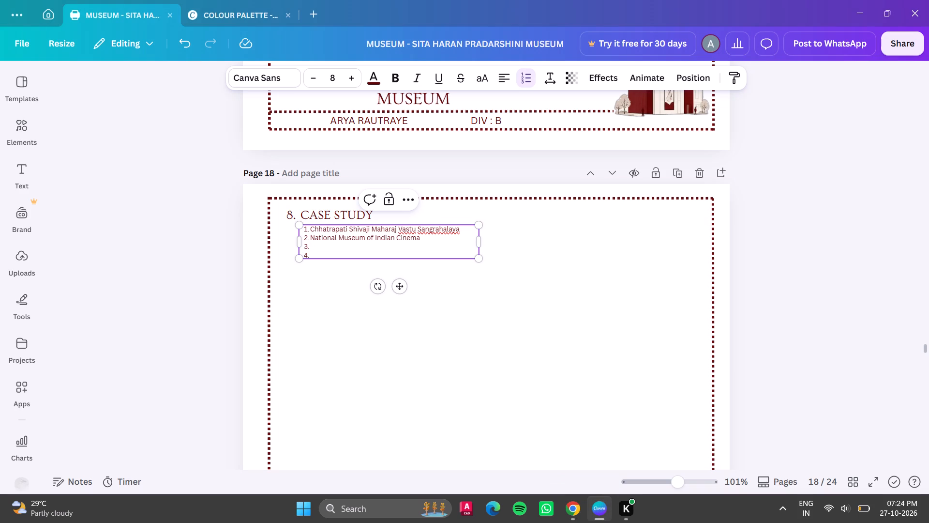
key(ctrl+v)
Copy "Victoria and Albert Museum" from ChatGPT, paste it into the Canva list and break it onto its own line as item 4.
click(567, 517)
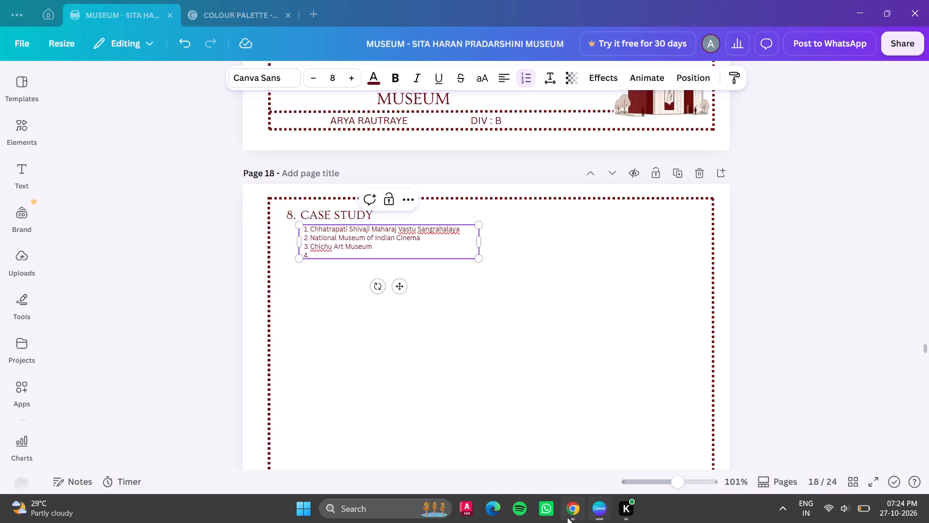
scroll(370, 357, down, 4)
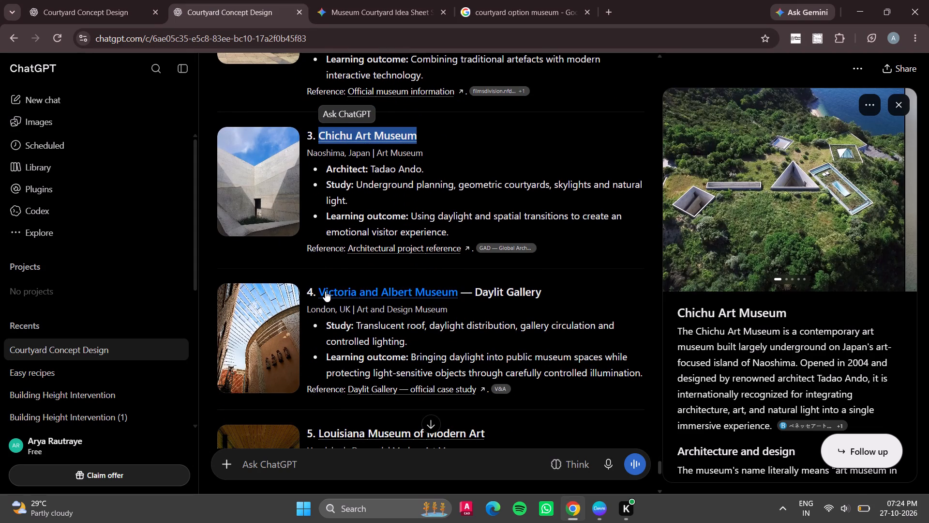
click(325, 291)
drag(325, 291, 441, 292)
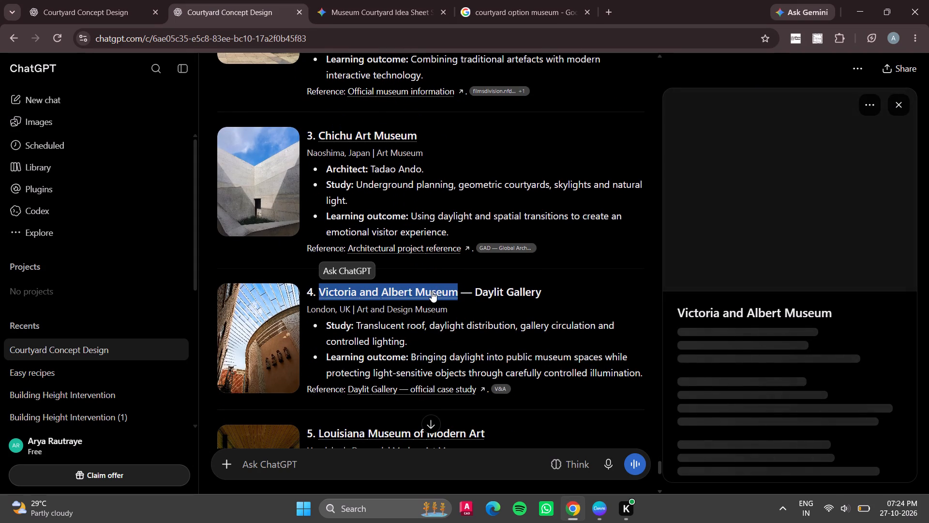
key(ctrl+c)
click(601, 508)
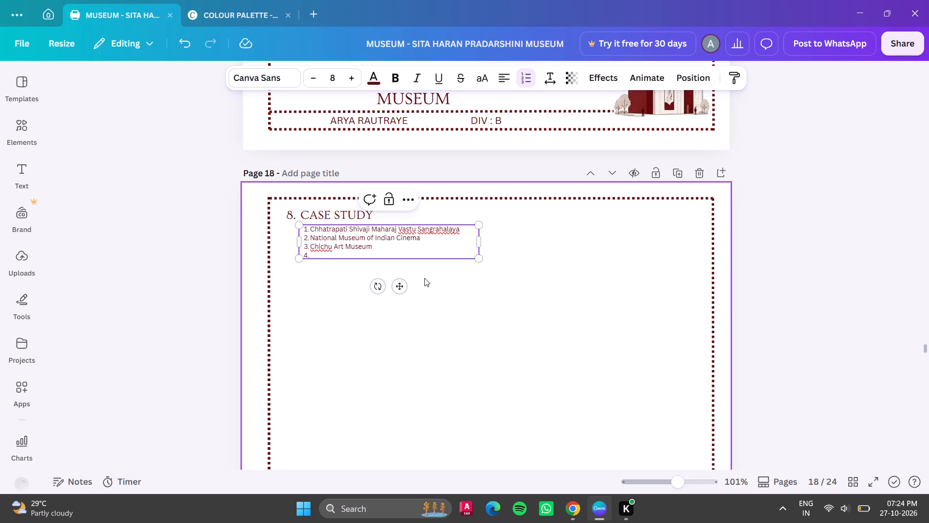
key(ctrl+v)
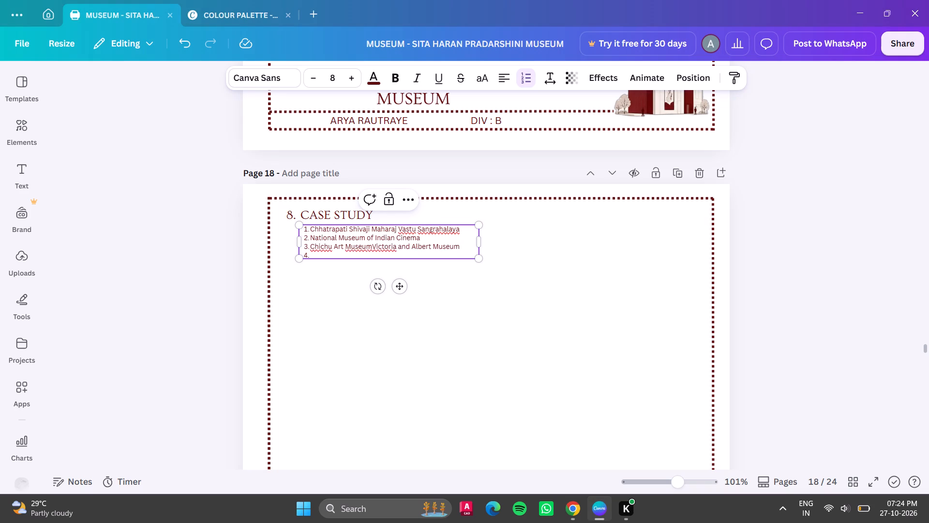
click(373, 246)
key(Return)
Copy the fifth case study's name from ChatGPT and paste "Louisiana Museum of Modern Art" as list item 5 in Canva.
click(324, 263)
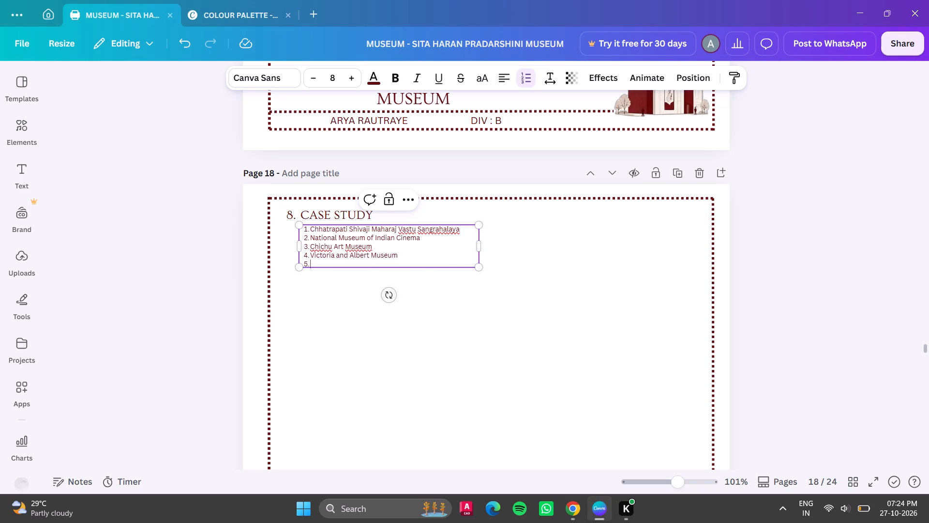
click(578, 509)
scroll(395, 384, down, 4)
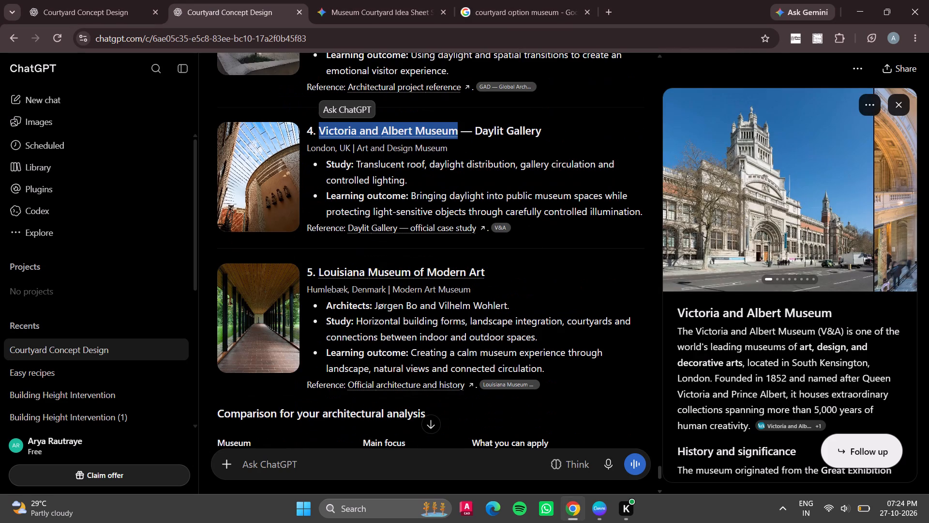
click(320, 271)
drag(320, 271, 473, 268)
key(ctrl+c)
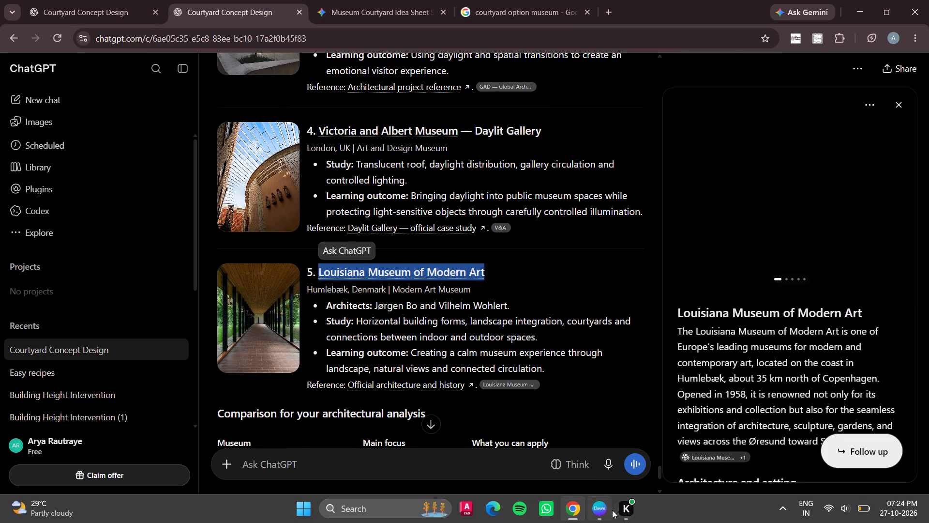
click(606, 510)
key(ctrl+v)
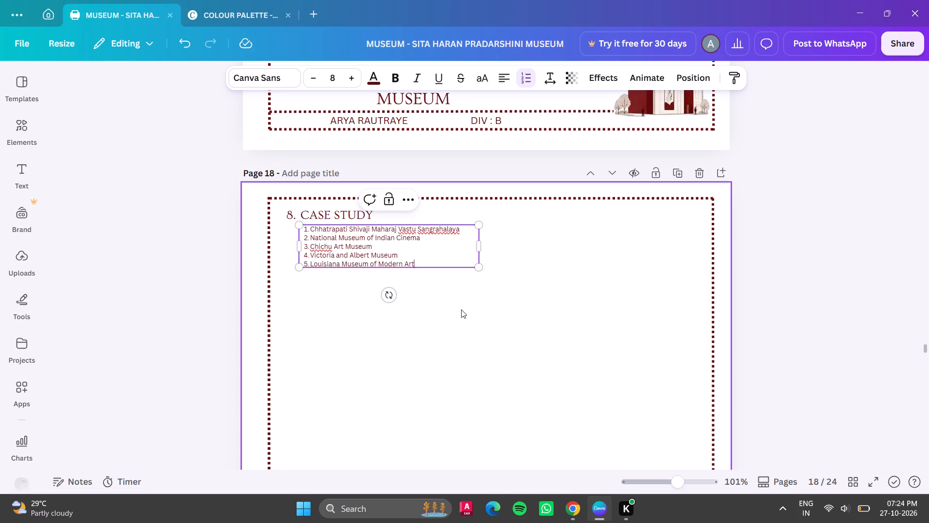
Make all five museum names in the Case Study list bold.
click(459, 309)
click(310, 229)
drag(310, 229, 317, 229)
click(317, 229)
drag(317, 229, 488, 274)
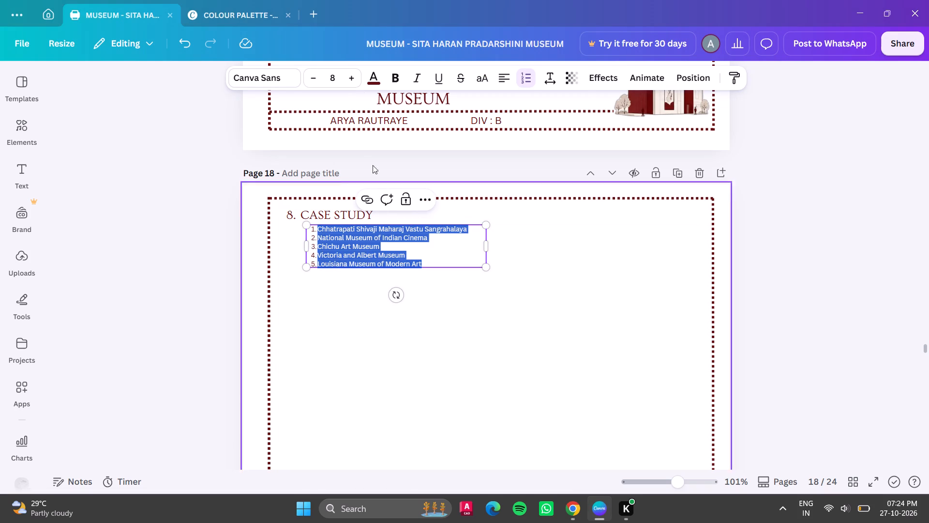
click(395, 79)
click(684, 360)
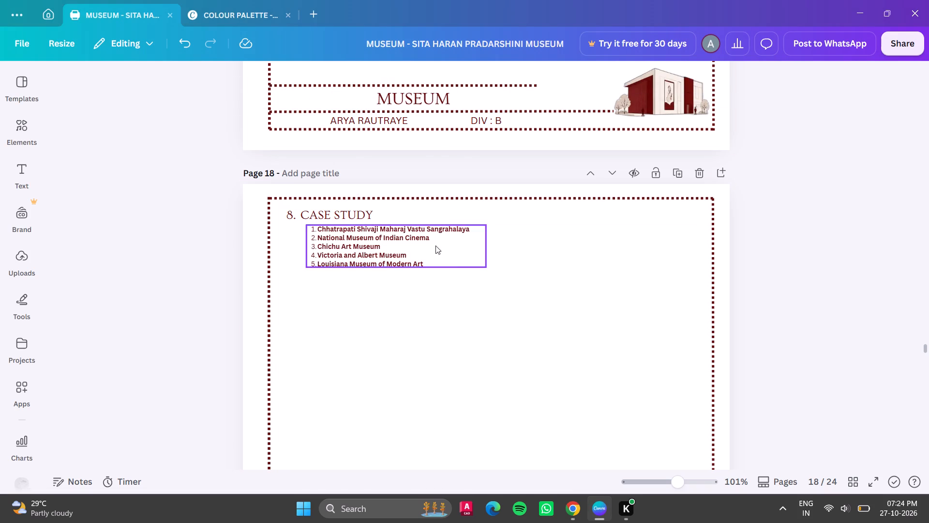
Nudge the museum list closer to the "8. CASE STUDY" heading and save the design.
drag(429, 246, 420, 243)
click(534, 331)
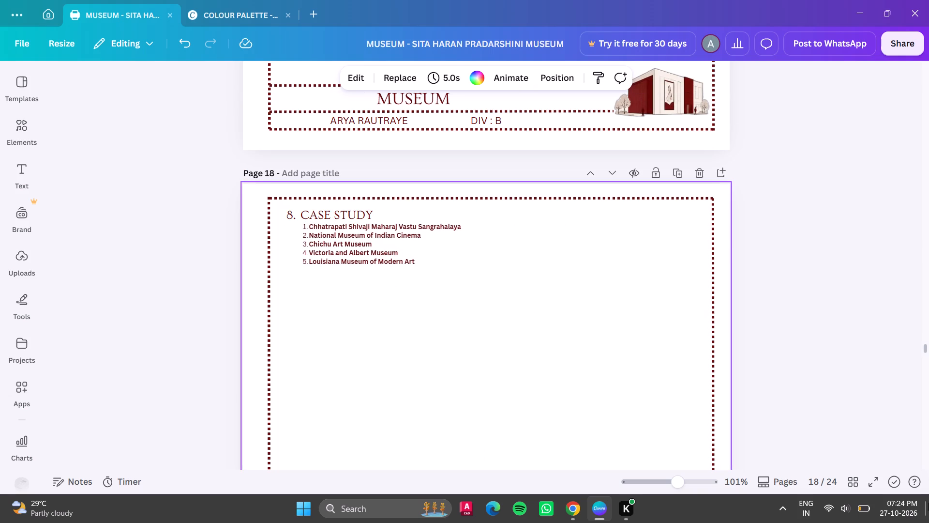
key(ctrl+s)
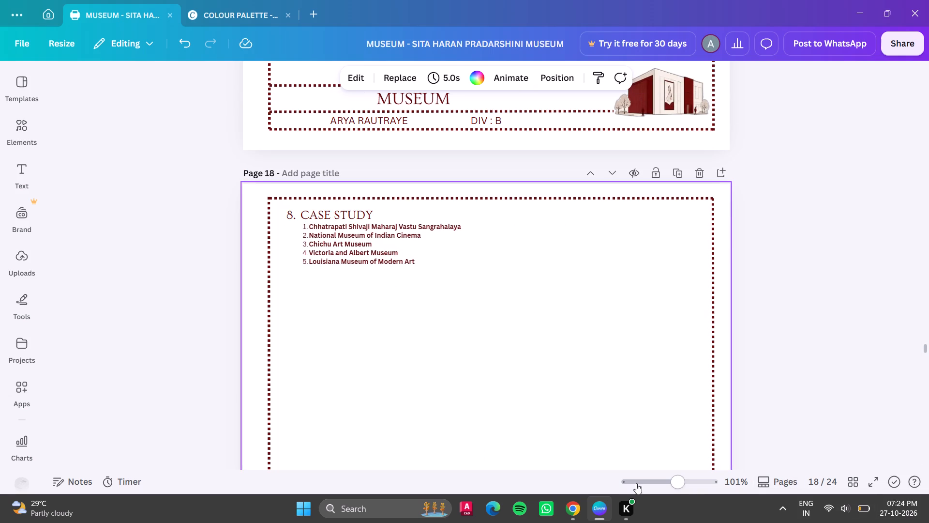